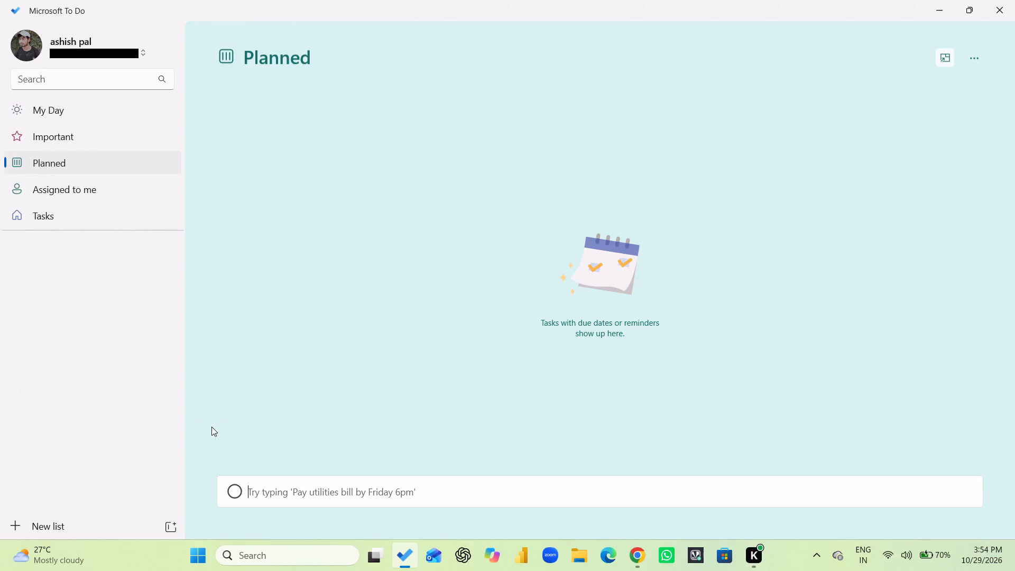
Add a task named "by milk" to the My Day list.
{"action": "left_click", "coordinate": [104, 116]}
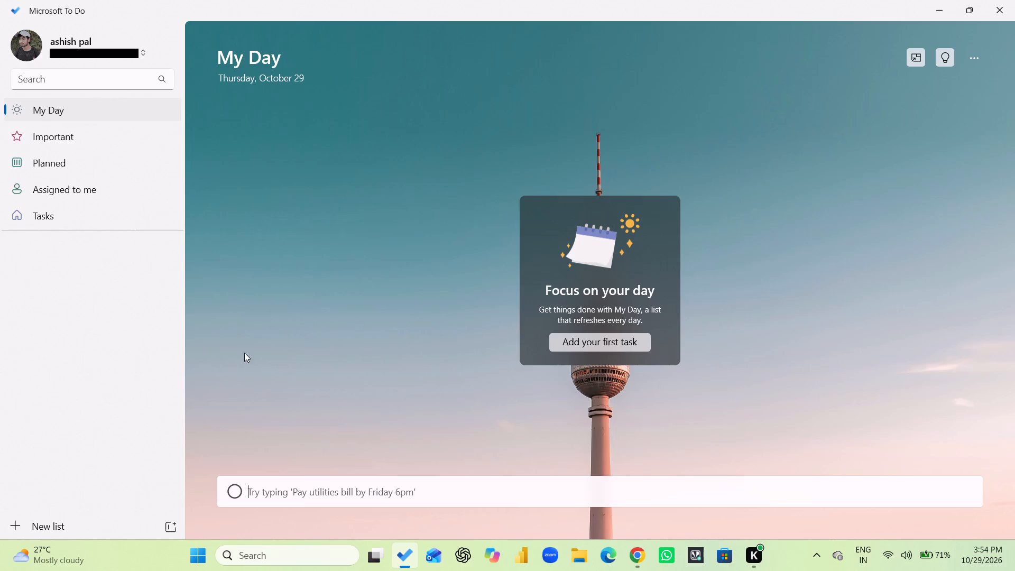
{"action": "scroll", "coordinate": [235, 362], "scroll_direction": "right", "scroll_amount": 1}
{"action": "left_click", "coordinate": [400, 496]}
{"action": "type", "text": "by"}
{"action": "key", "text": "space"}
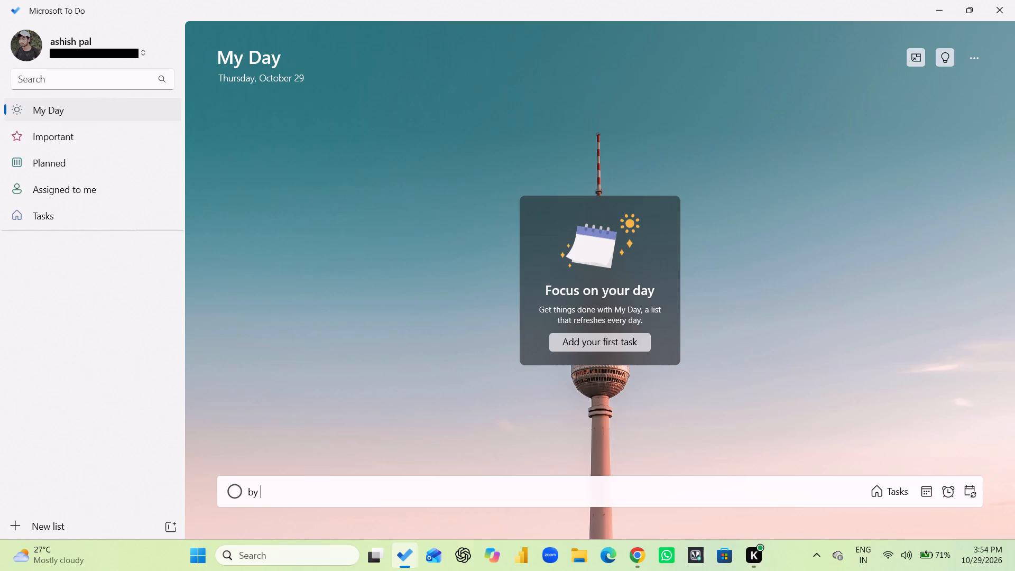
{"action": "type", "text": "milk"}
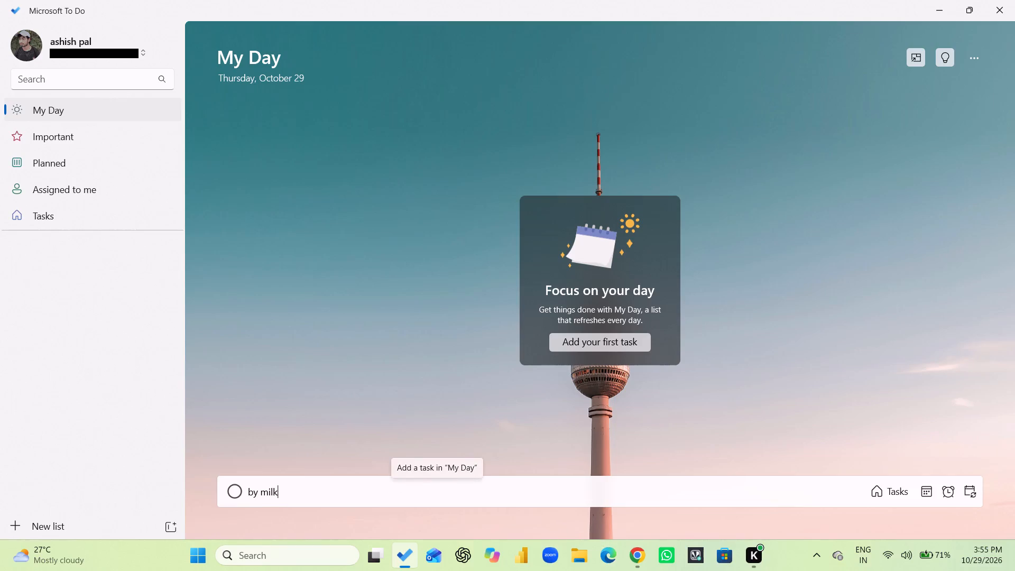
{"action": "key", "text": "Return"}
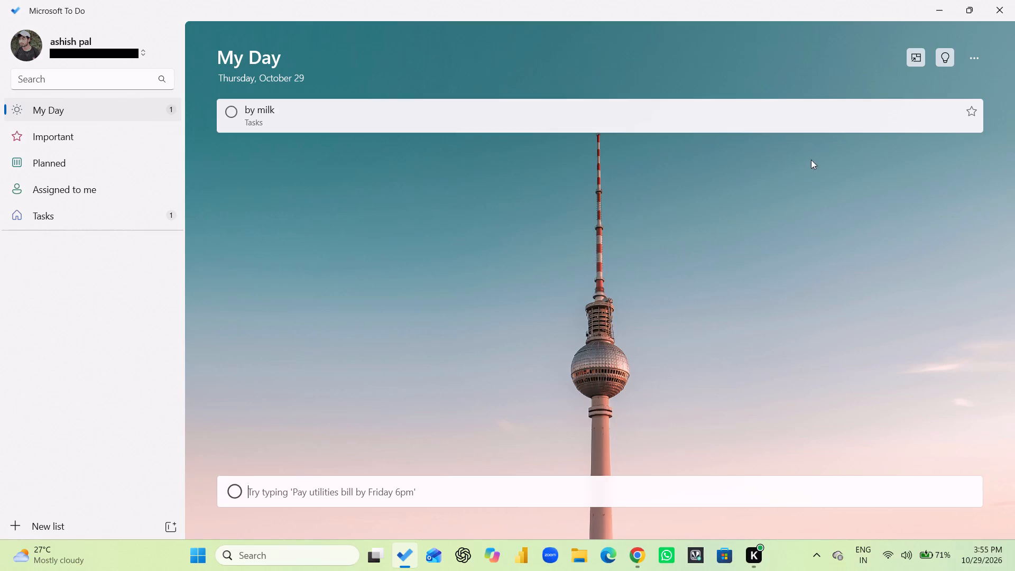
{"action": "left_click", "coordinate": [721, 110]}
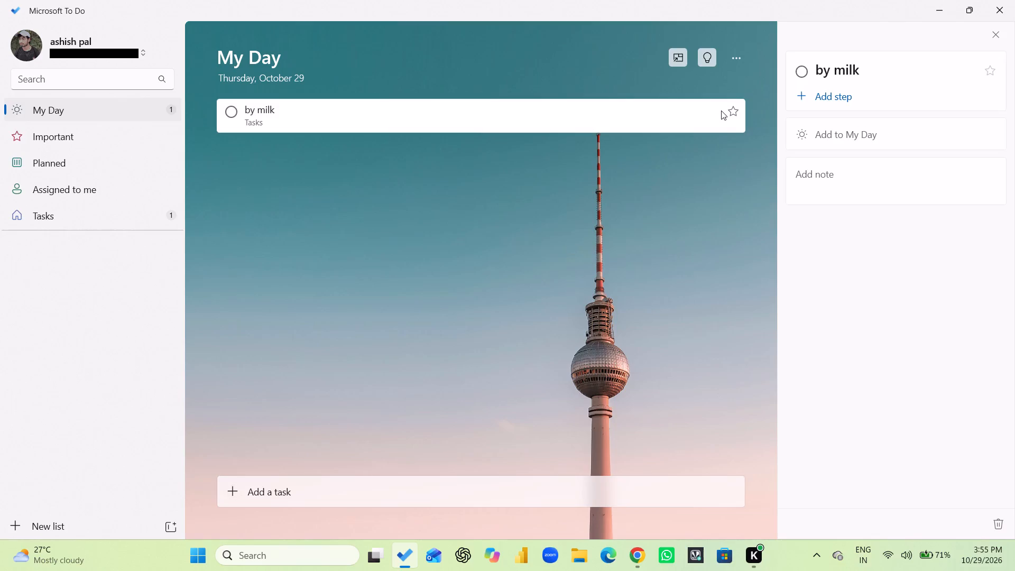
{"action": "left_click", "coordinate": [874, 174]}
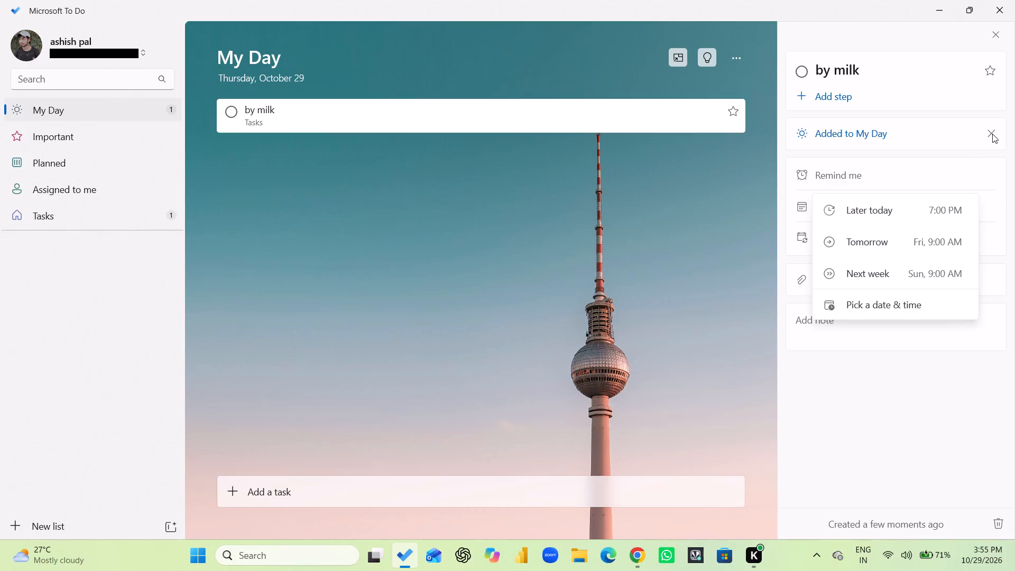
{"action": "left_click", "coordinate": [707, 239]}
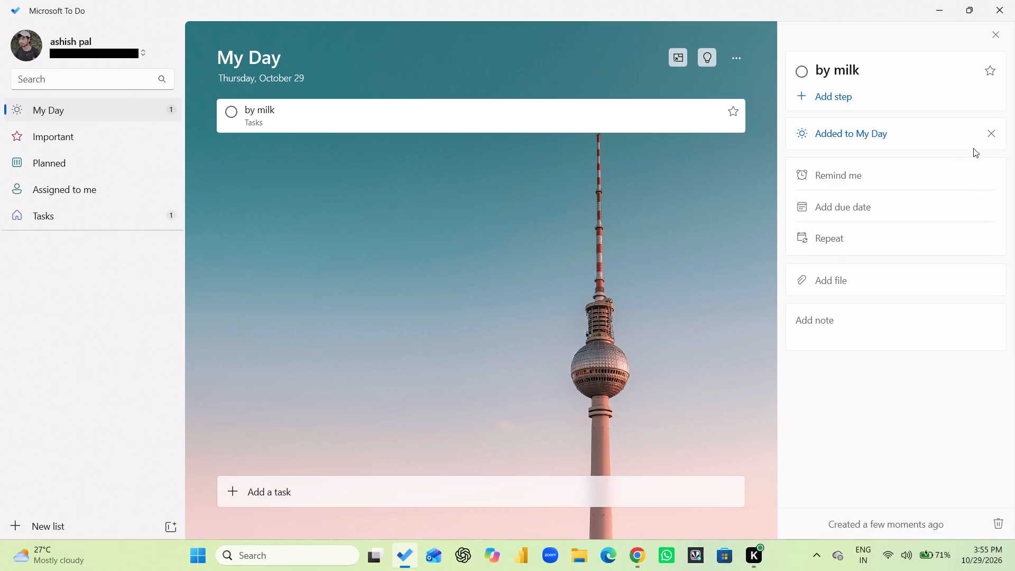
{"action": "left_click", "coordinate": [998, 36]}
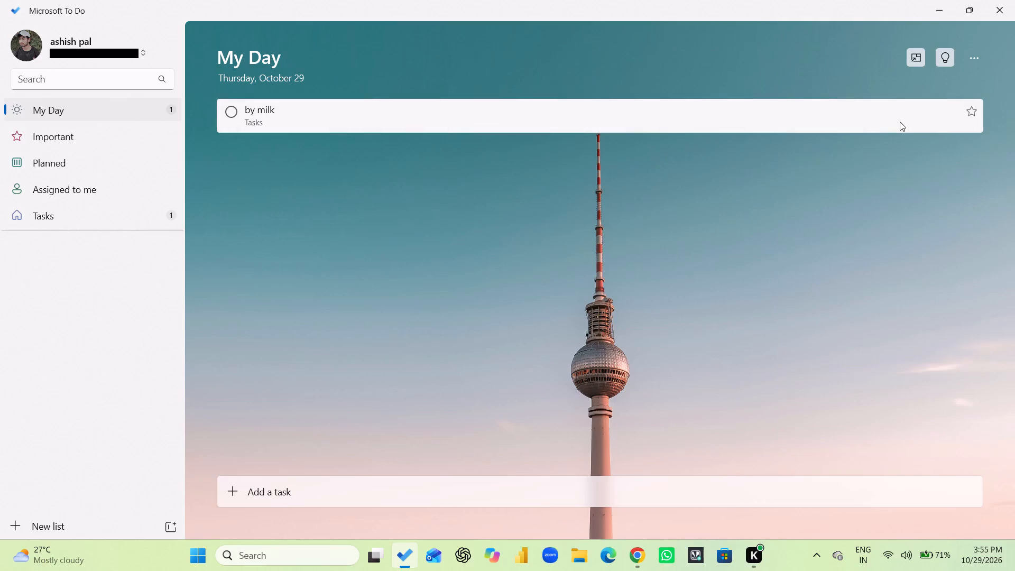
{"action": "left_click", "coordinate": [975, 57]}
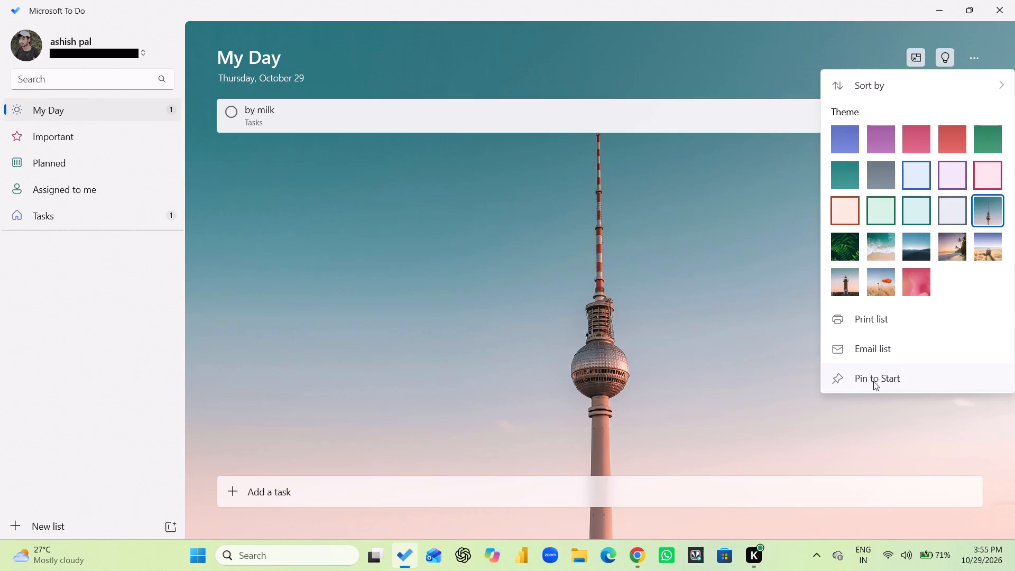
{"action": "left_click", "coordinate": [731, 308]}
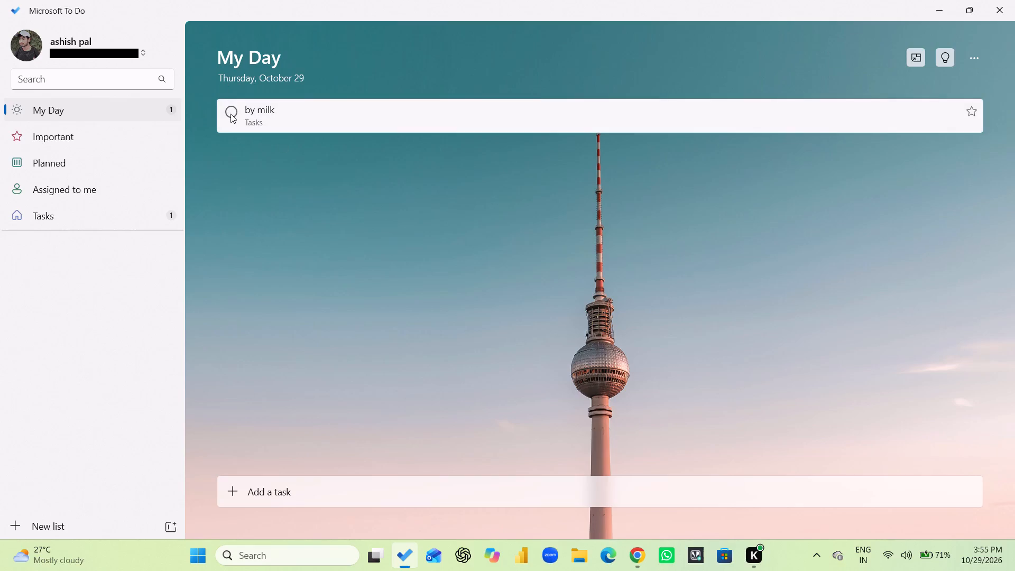
Mark the "by milk" task as completed and collapse the Completed group in My Day.
{"action": "left_click", "coordinate": [230, 114]}
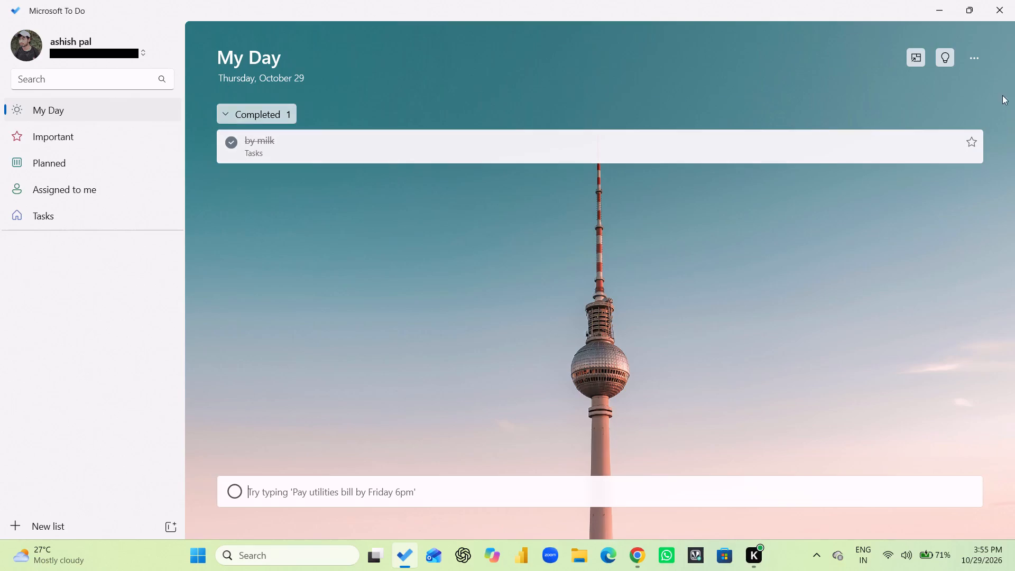
{"action": "left_click", "coordinate": [979, 62]}
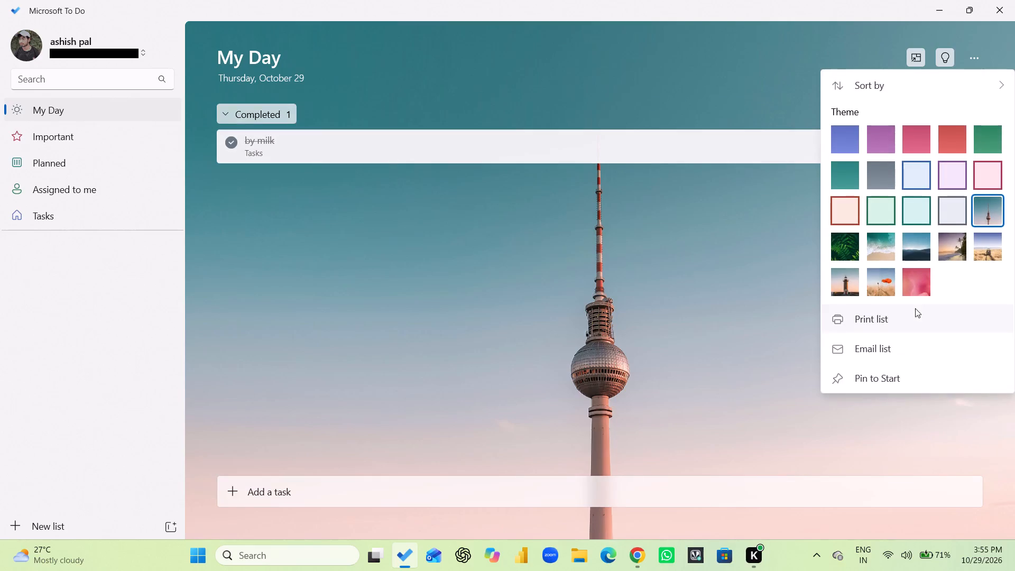
{"action": "left_click", "coordinate": [603, 245]}
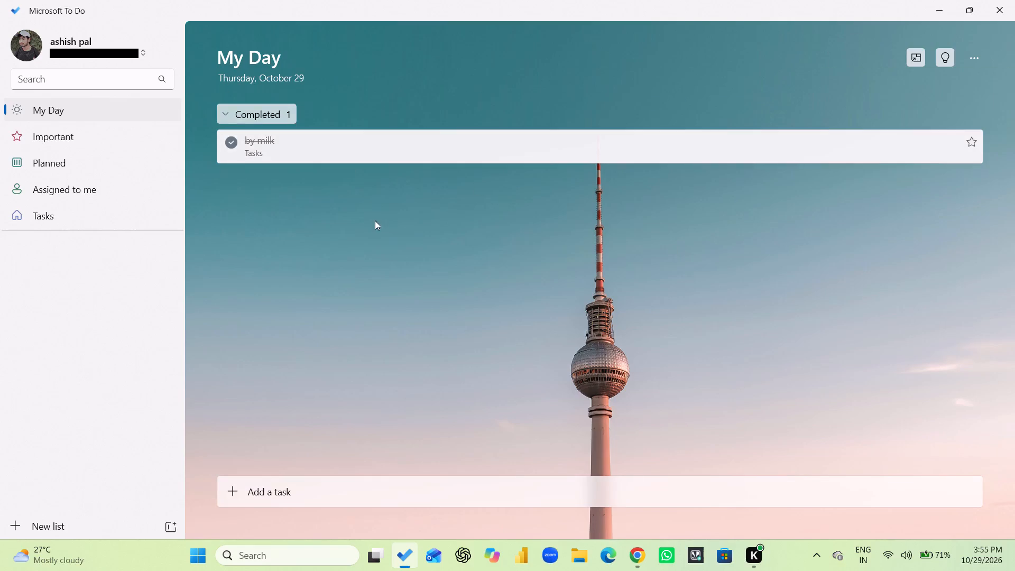
{"action": "left_click", "coordinate": [375, 220]}
{"action": "left_click", "coordinate": [227, 111]}
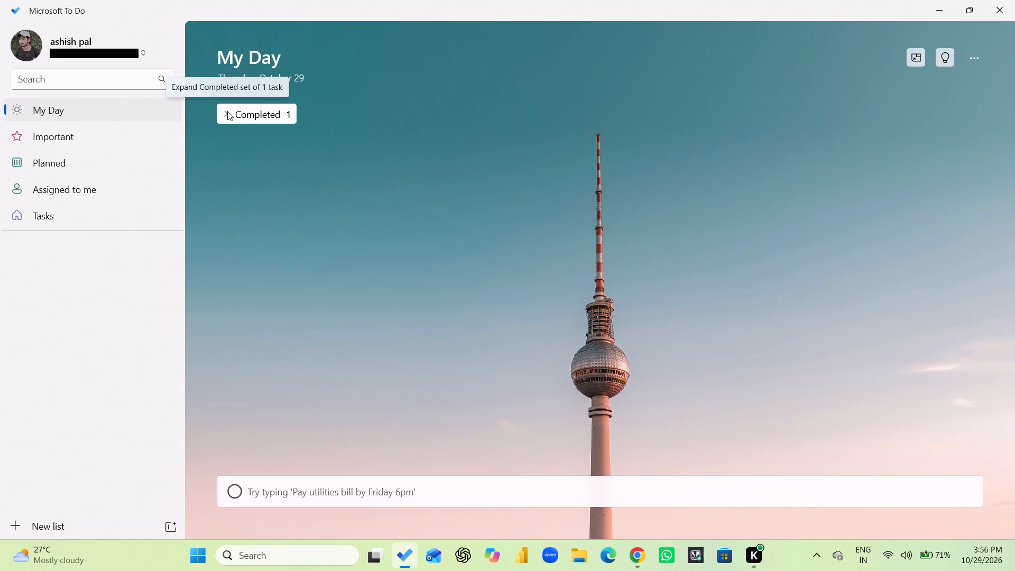
View the Planned list and close Microsoft To Do.
{"action": "left_click", "coordinate": [130, 157]}
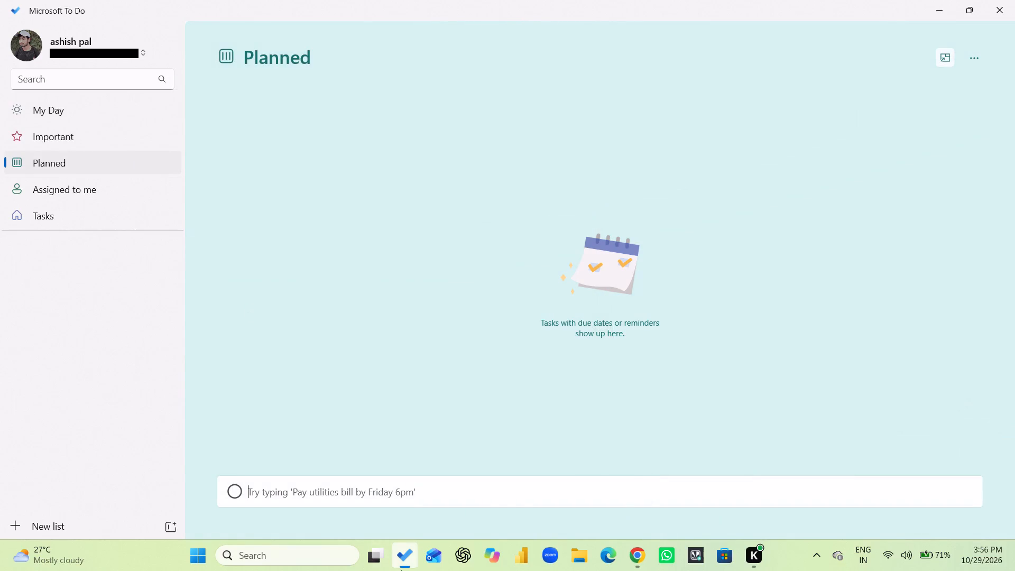
{"action": "left_click", "coordinate": [233, 490]}
{"action": "left_click", "coordinate": [991, 6]}
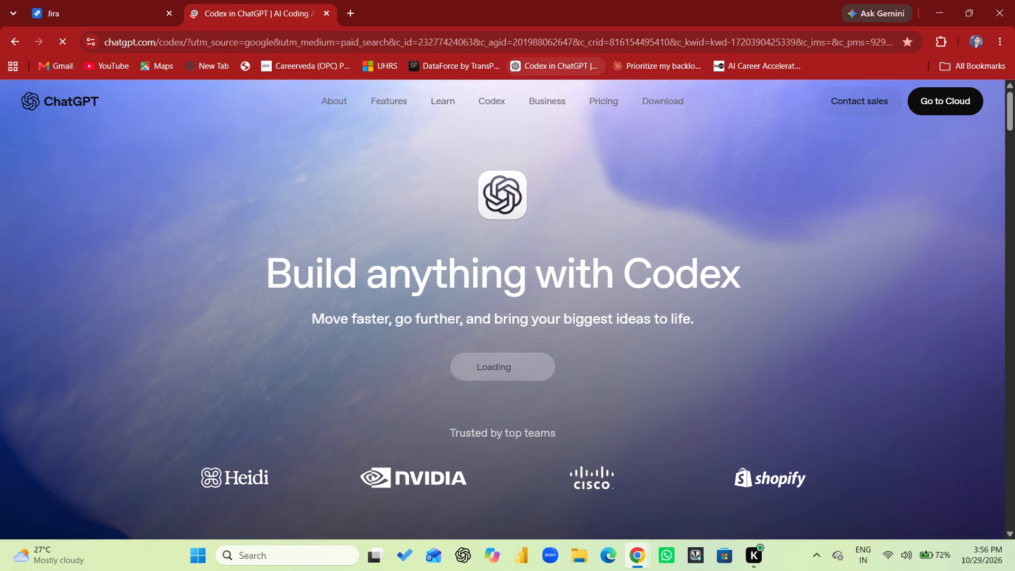
Return to Jira, open the "quick grocery delivery" space's board, and dismiss the error notification.
{"action": "left_click", "coordinate": [119, 23]}
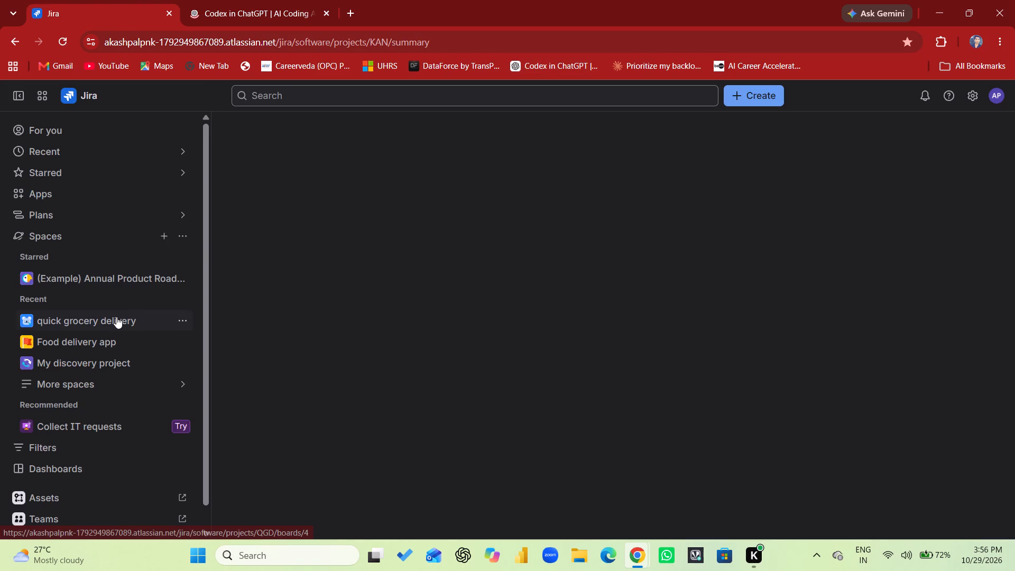
{"action": "left_click", "coordinate": [116, 317]}
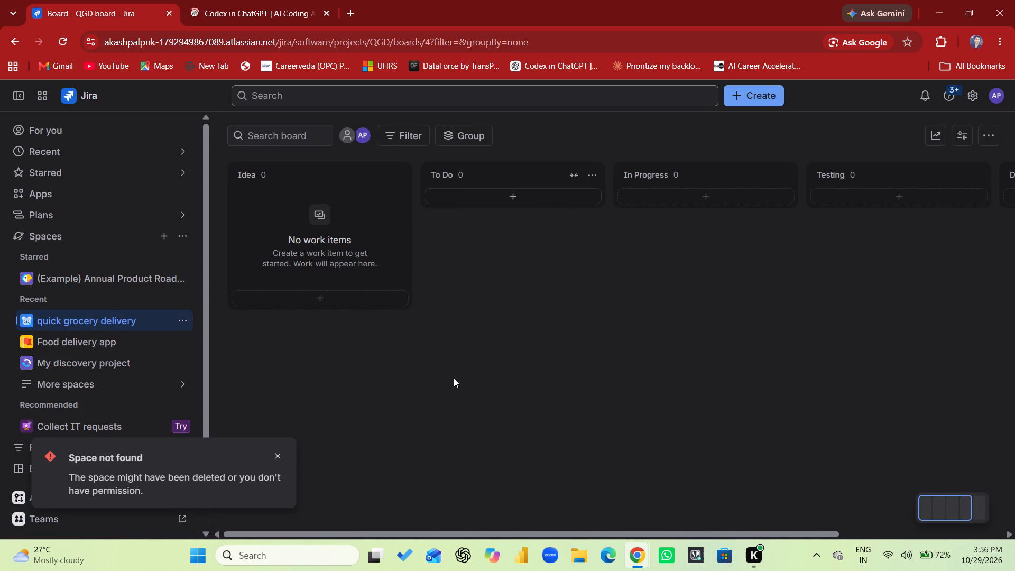
{"action": "left_click", "coordinate": [273, 456]}
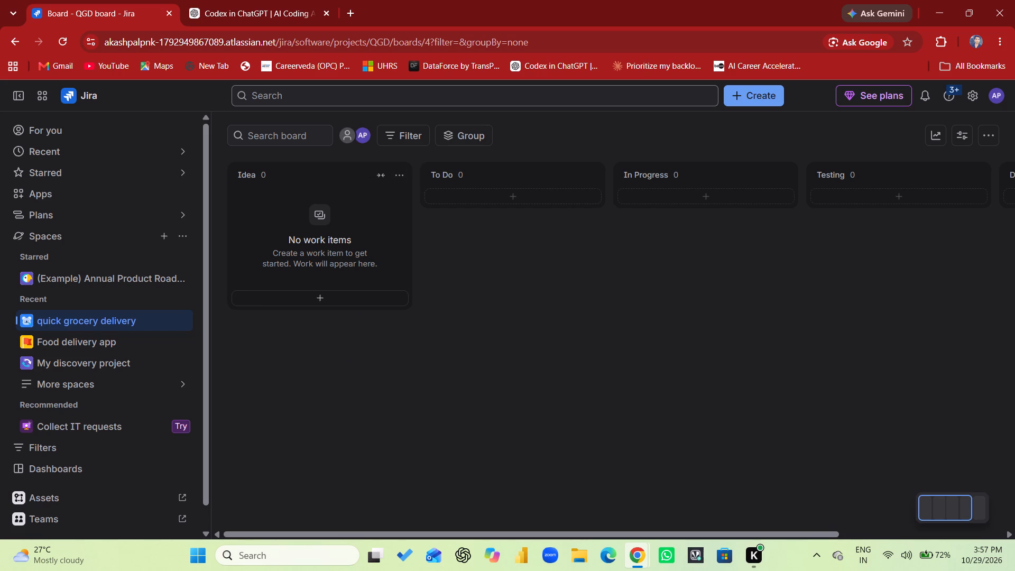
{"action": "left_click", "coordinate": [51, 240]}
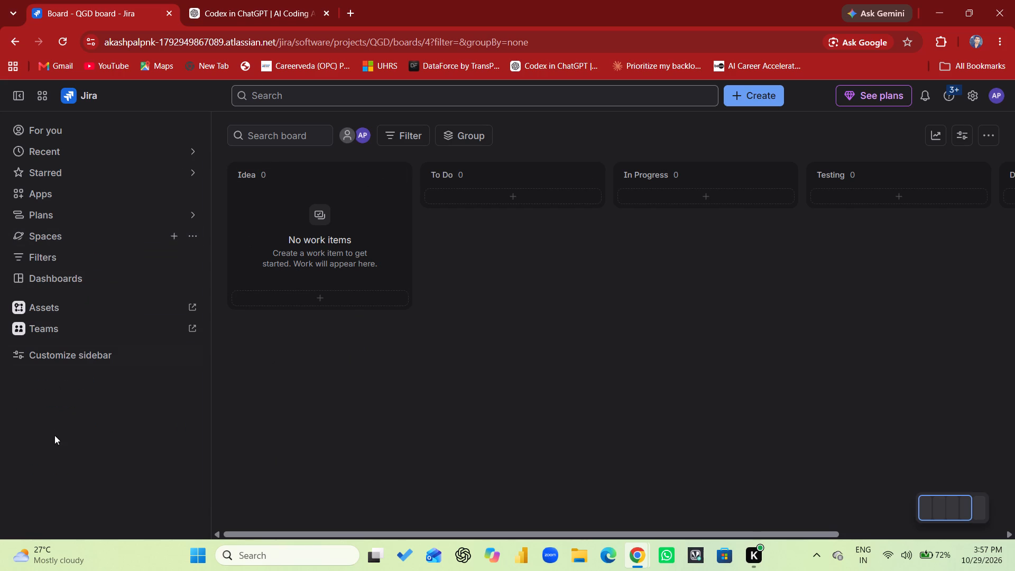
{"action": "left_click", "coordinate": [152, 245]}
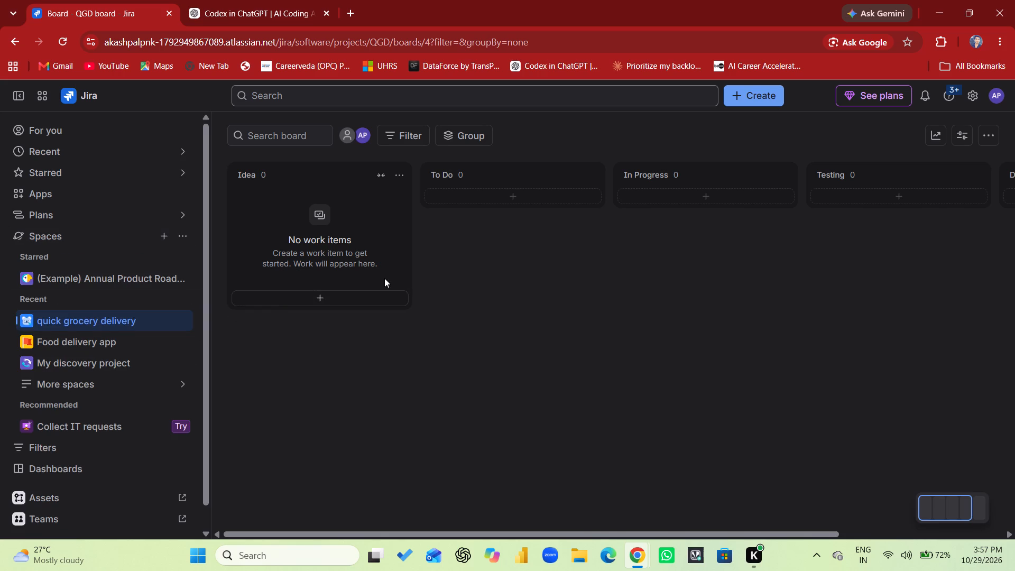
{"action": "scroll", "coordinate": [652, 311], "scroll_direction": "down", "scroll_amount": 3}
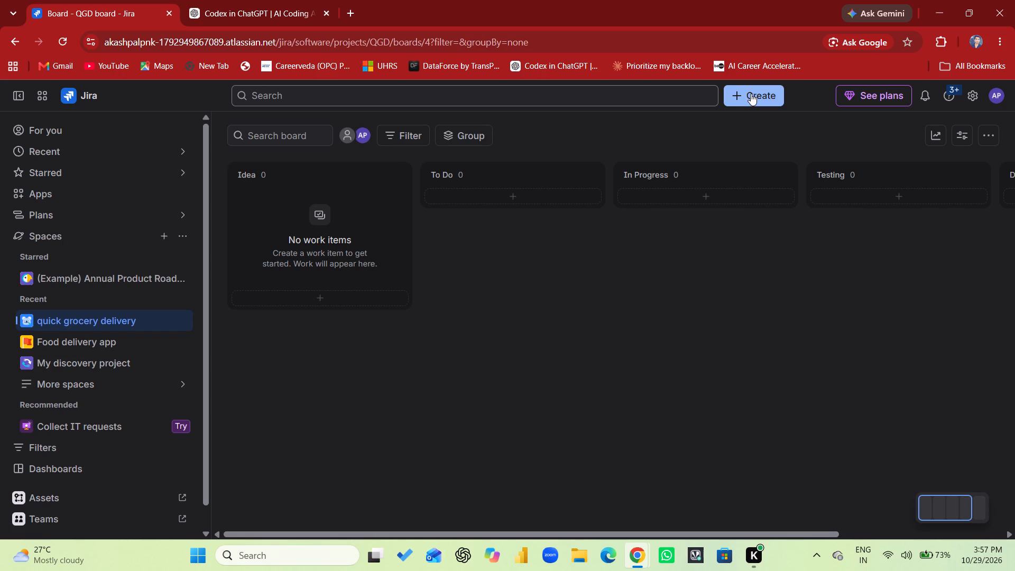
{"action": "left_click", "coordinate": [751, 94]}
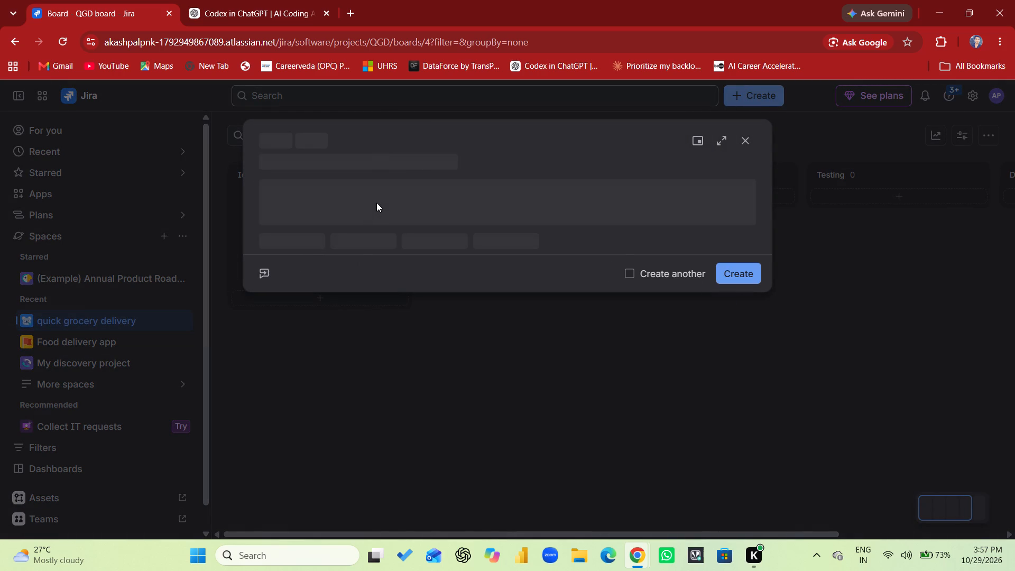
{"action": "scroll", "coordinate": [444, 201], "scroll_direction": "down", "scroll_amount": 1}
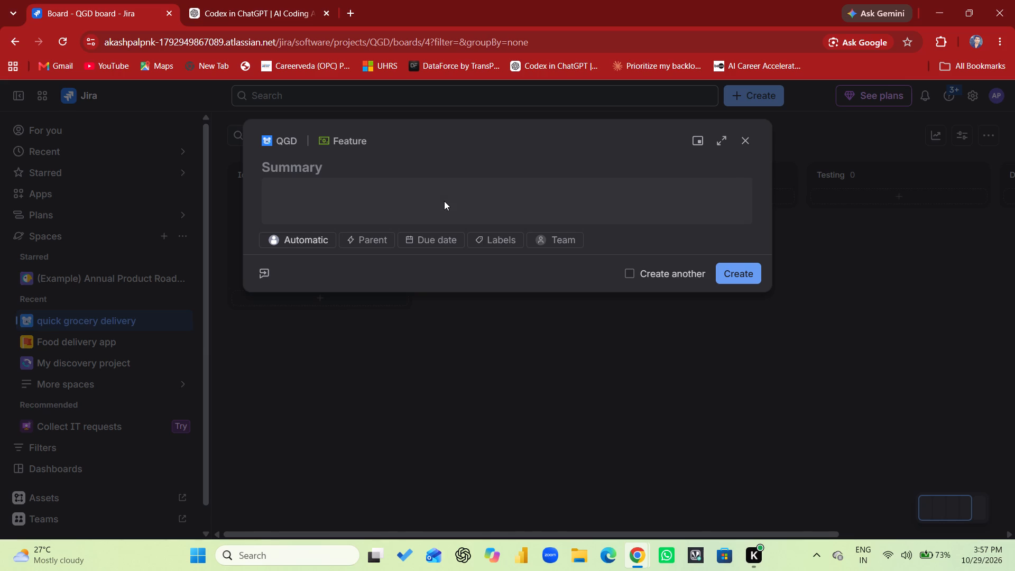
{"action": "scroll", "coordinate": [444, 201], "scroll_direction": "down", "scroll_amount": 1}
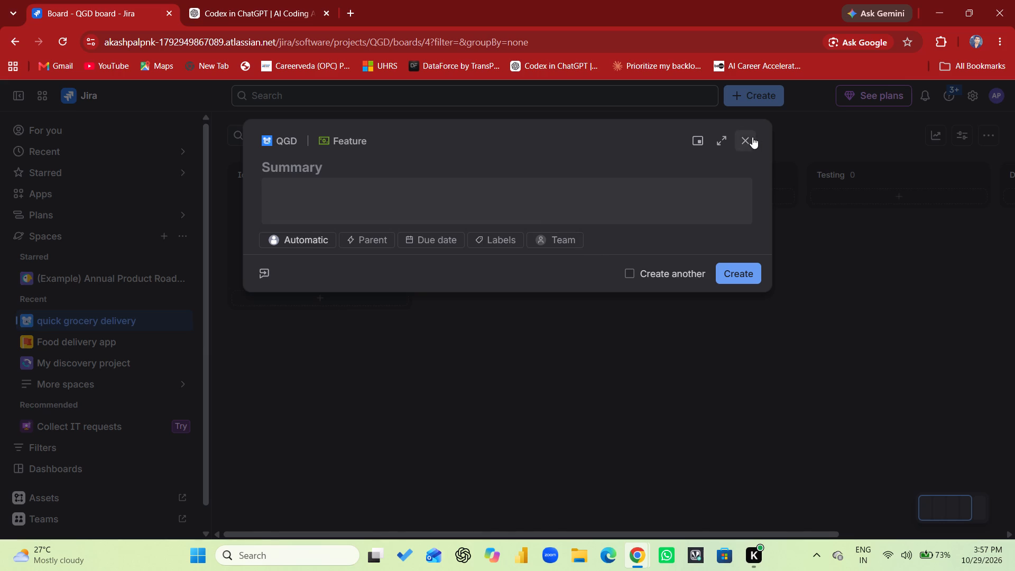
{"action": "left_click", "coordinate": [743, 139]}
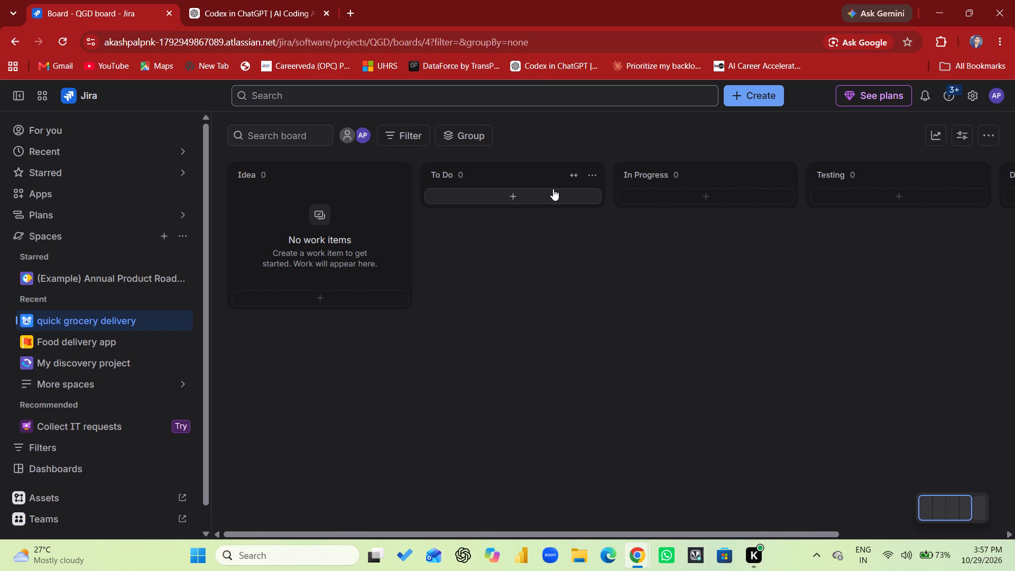
Start a new work item in the Idea column of the quick grocery delivery board.
{"action": "left_click", "coordinate": [330, 300]}
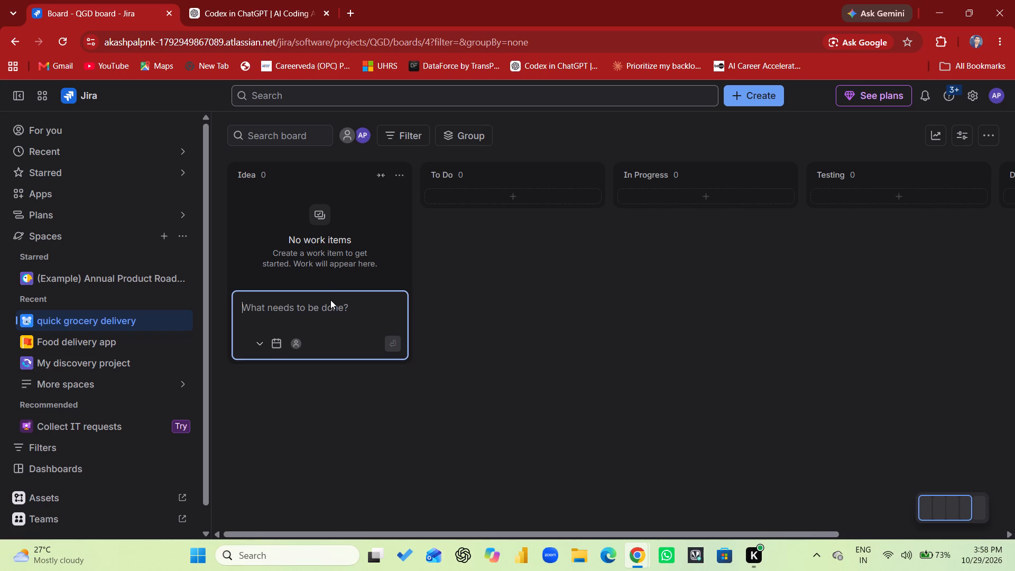
{"action": "left_click", "coordinate": [273, 312]}
{"action": "scroll", "coordinate": [273, 312], "scroll_direction": "down", "scroll_amount": 7}
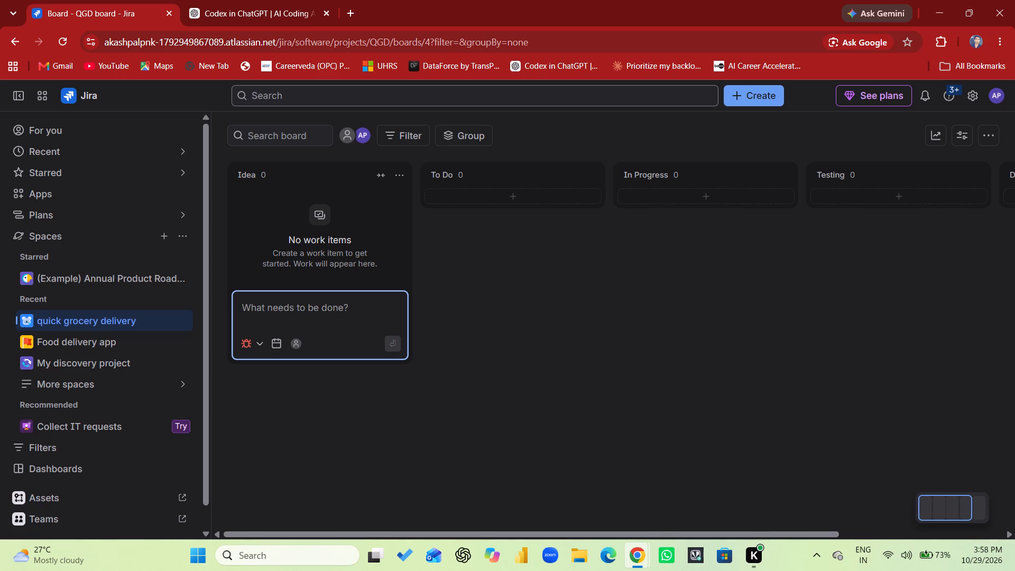
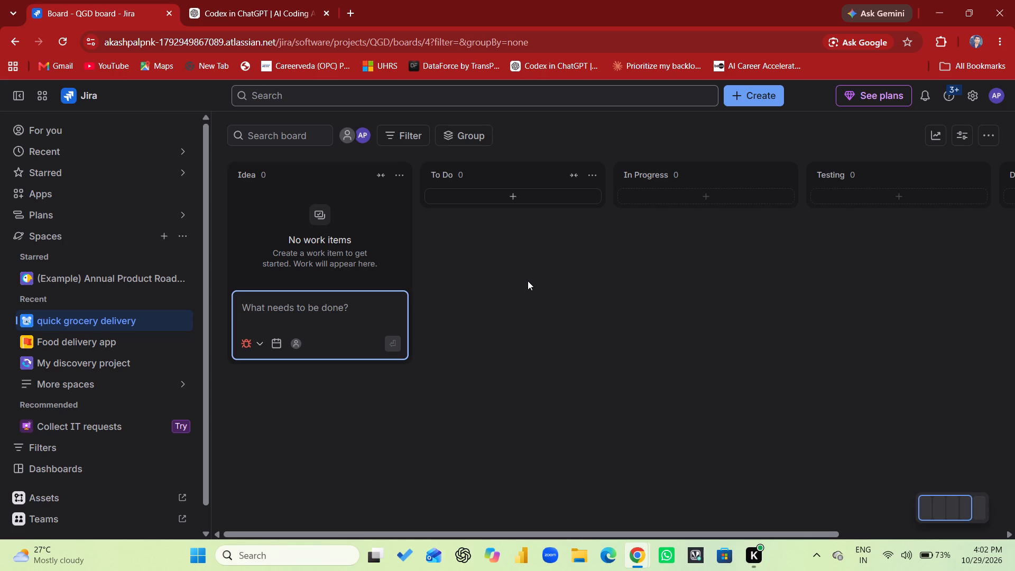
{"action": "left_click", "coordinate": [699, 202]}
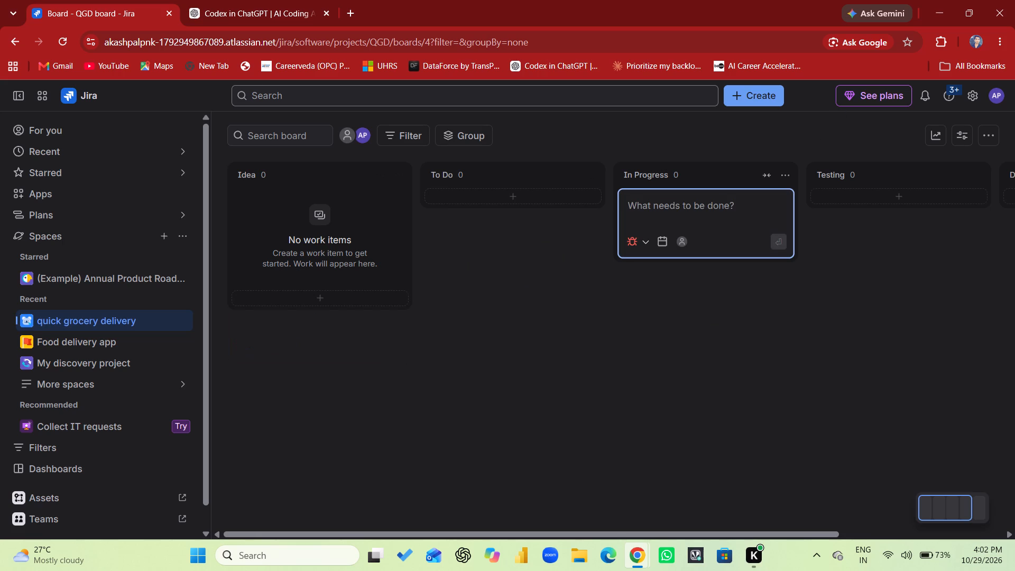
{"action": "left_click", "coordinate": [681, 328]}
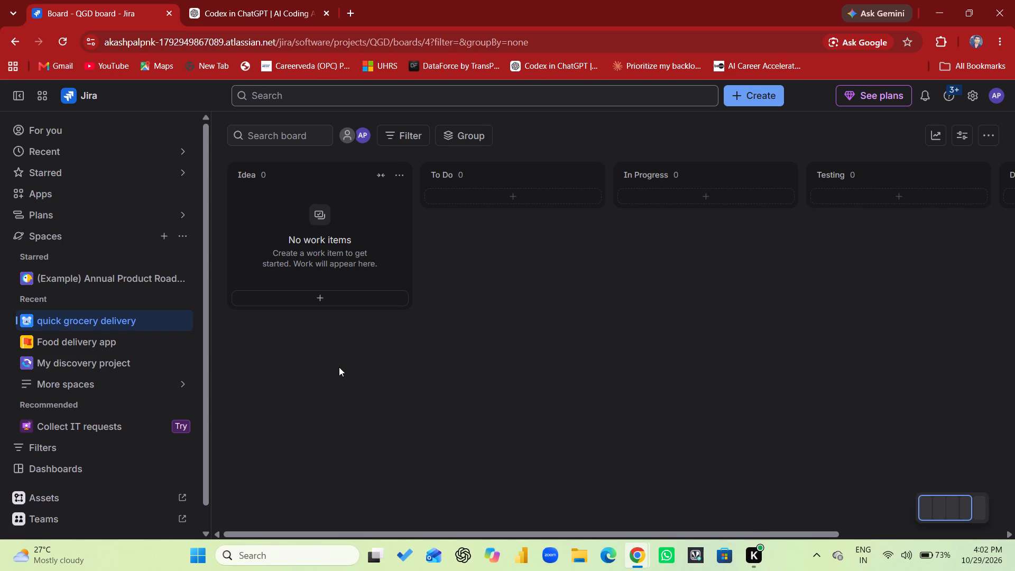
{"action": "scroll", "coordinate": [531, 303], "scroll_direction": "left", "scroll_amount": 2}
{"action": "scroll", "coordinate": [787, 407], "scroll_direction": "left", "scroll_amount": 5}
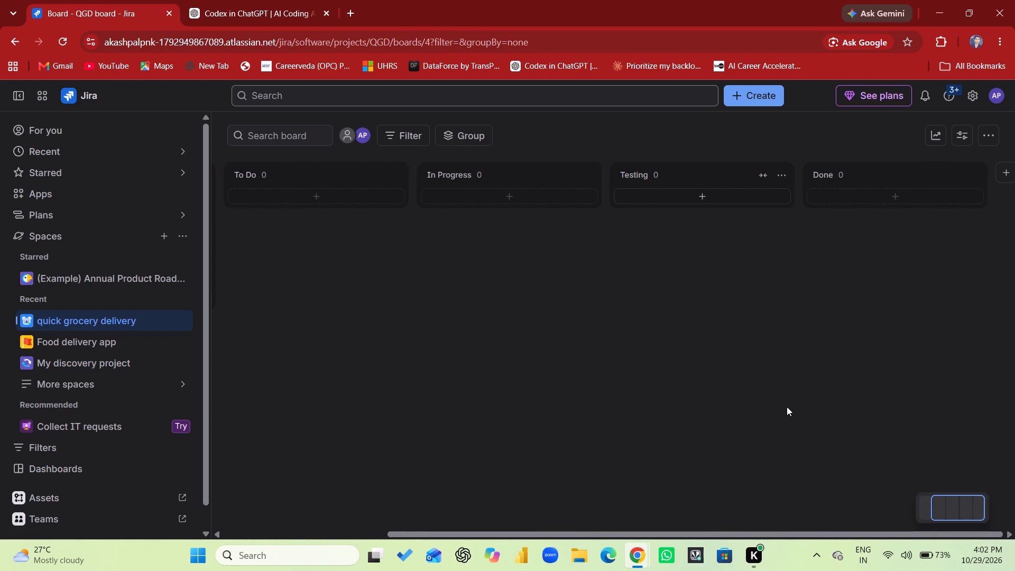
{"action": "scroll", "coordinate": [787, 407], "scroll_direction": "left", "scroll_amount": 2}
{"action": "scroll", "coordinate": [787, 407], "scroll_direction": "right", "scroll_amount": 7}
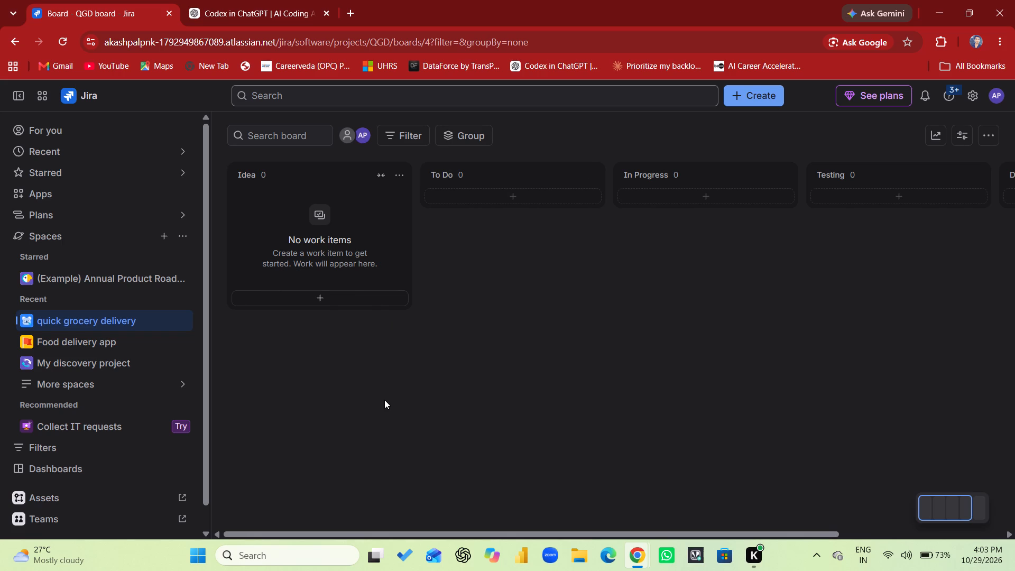
Create a work item titled "user login & profile setup" in the Idea column.
{"action": "left_click", "coordinate": [339, 294]}
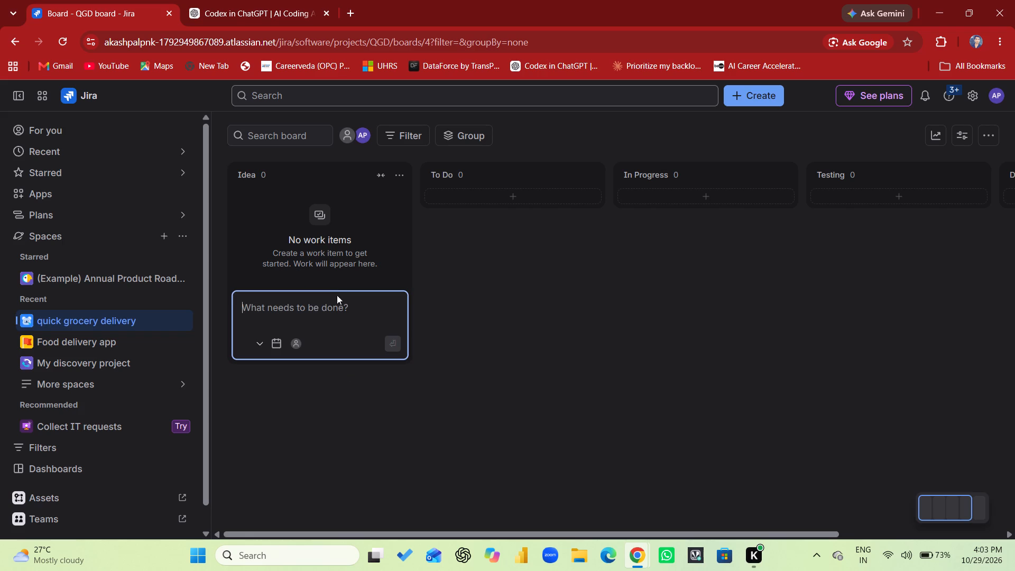
{"action": "left_click", "coordinate": [316, 311]}
{"action": "type", "text": "user"}
{"action": "key", "text": "space"}
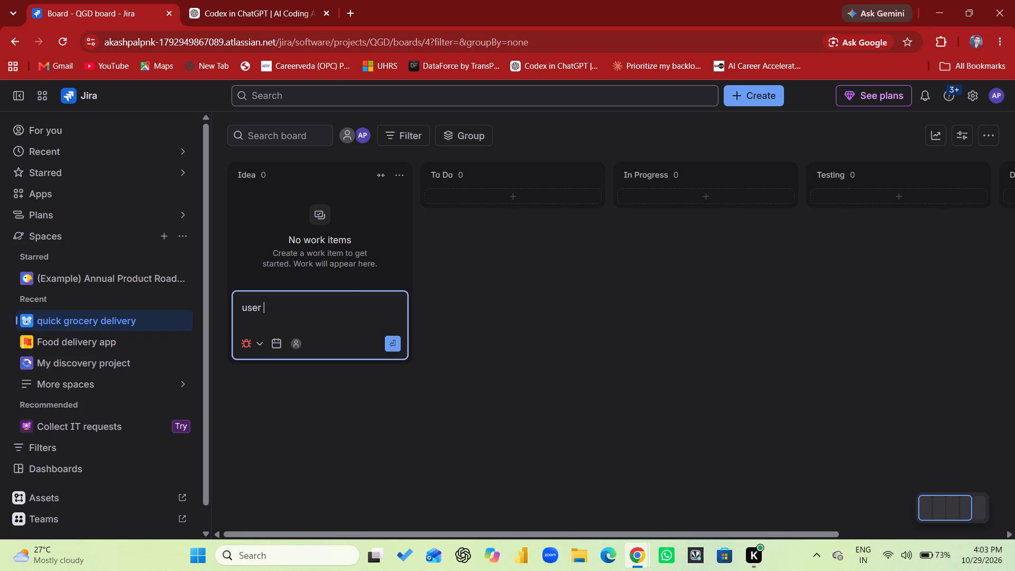
{"action": "key", "text": "s"}
{"action": "type", "text": "ti"}
{"action": "key", "text": "BackSpace"}
{"action": "type", "text": "ory"}
{"action": "key", "text": "space"}
{"action": "type", "text": "s"}
{"action": "key", "text": "space"}
{"action": "key", "text": "BackSpace"}
{"action": "key", "text": "BackSpace"}
{"action": "type", "text": "&"}
{"action": "key", "text": "space"}
{"action": "left_click", "coordinate": [287, 307]}
{"action": "key", "text": "BackSpace"}
{"action": "key", "text": "BackSpace"}
{"action": "key", "text": "BackSpace"}
{"action": "key", "text": "BackSpace"}
{"action": "key", "text": "BackSpace"}
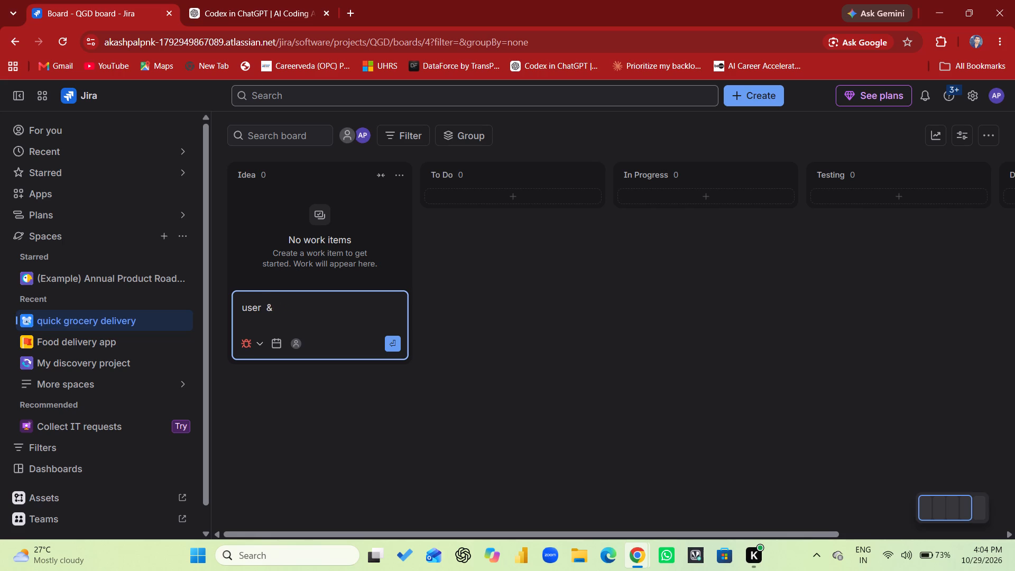
{"action": "type", "text": "login"}
{"action": "key", "text": "space"}
{"action": "key", "text": "BackSpace"}
{"action": "left_click", "coordinate": [308, 308]}
{"action": "type", "text": "pro"}
{"action": "type", "text": "fike"}
{"action": "key", "text": "BackSpace"}
{"action": "key", "text": "BackSpace"}
{"action": "type", "text": "le"}
{"action": "key", "text": "space"}
{"action": "type", "text": "step"}
{"action": "key", "text": "BackSpace"}
{"action": "key", "text": "BackSpace"}
{"action": "key", "text": "BackSpace"}
{"action": "type", "text": "etup"}
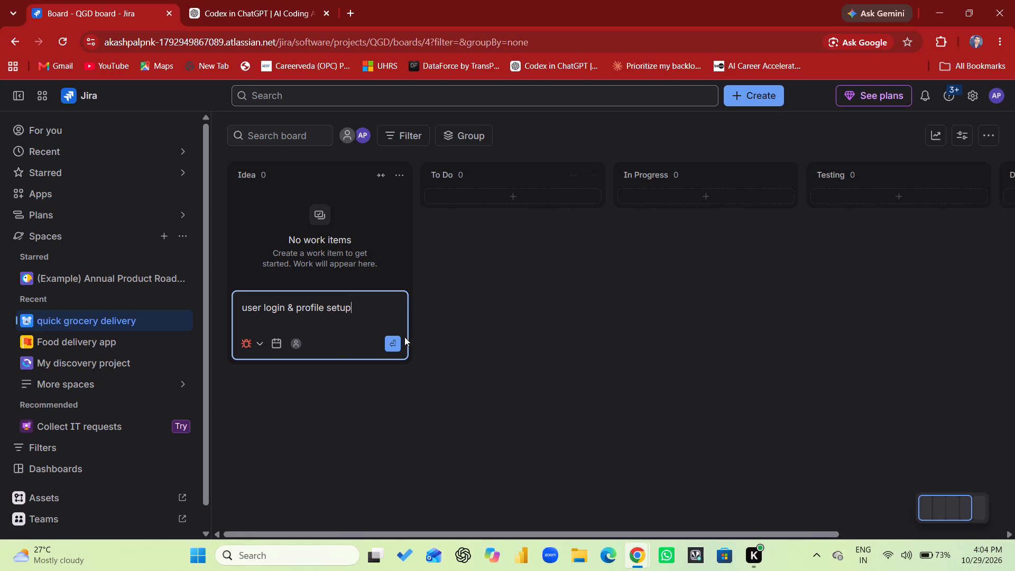
{"action": "left_click", "coordinate": [396, 344]}
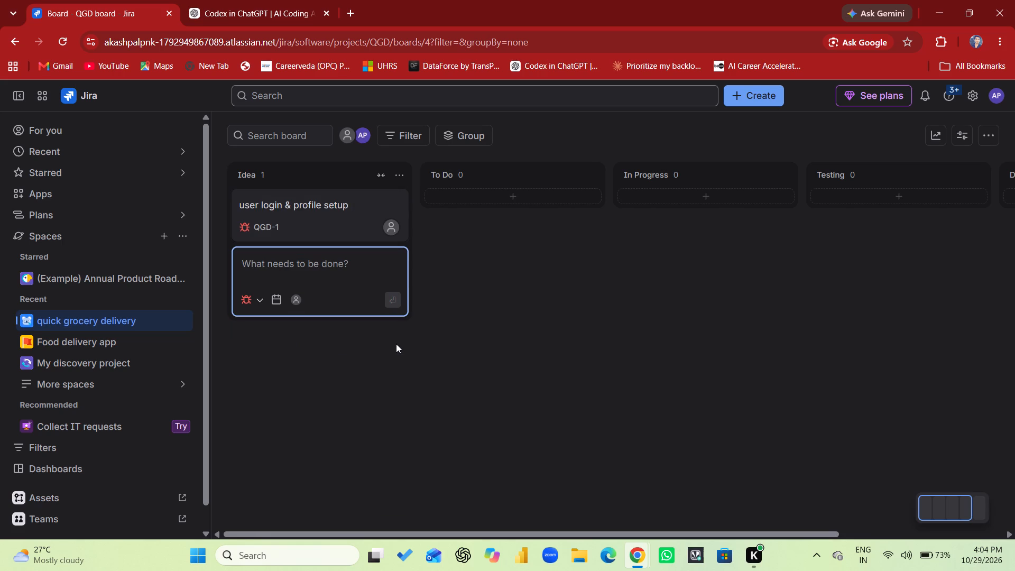
{"action": "left_click", "coordinate": [361, 348]}
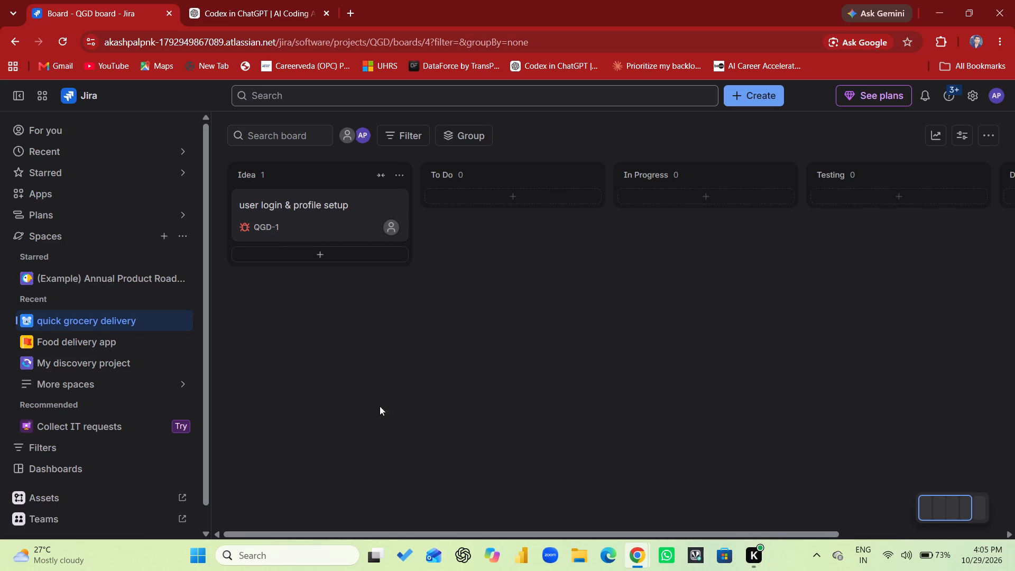
Assign the "user login & profile setup" work item to yourself.
{"action": "scroll", "coordinate": [404, 401], "scroll_direction": "down", "scroll_amount": 1}
{"action": "left_click", "coordinate": [391, 226]}
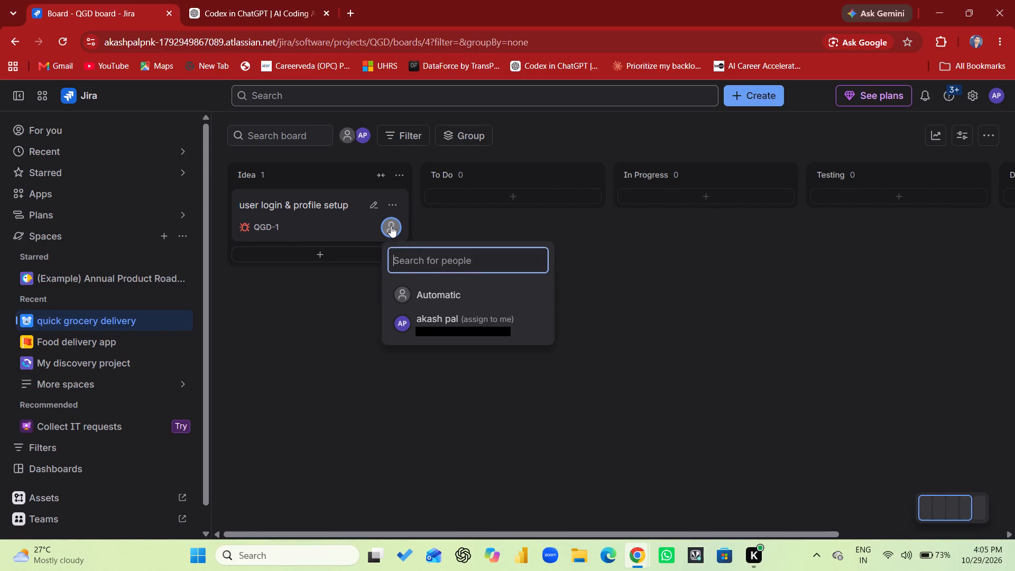
{"action": "left_click", "coordinate": [453, 329]}
{"action": "left_click", "coordinate": [370, 304]}
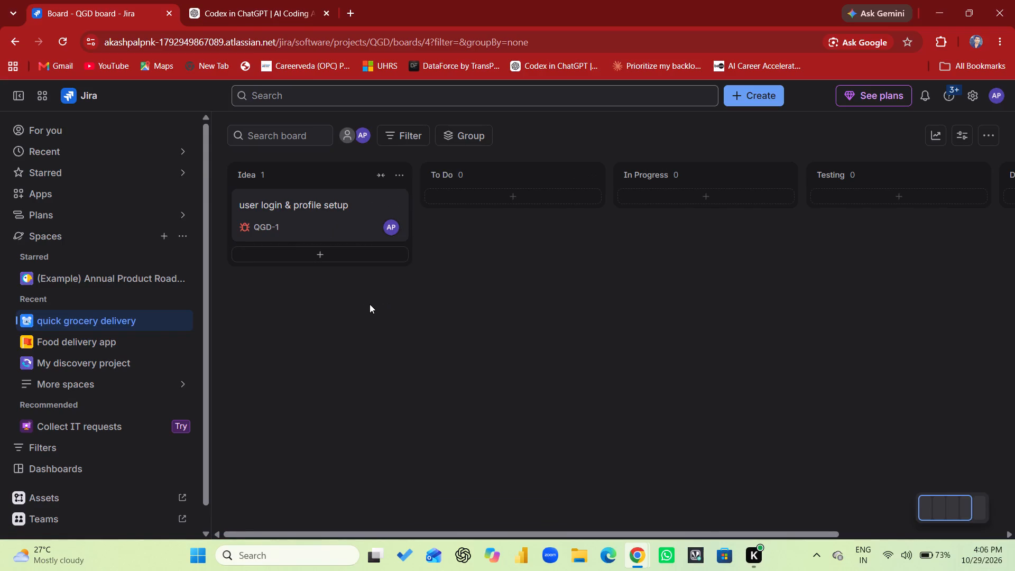
Move the "user login & profile setup" card from Idea to the To Do column.
{"action": "left_click_drag", "start_coordinate": [336, 226], "coordinate": [508, 200]}
Move the "user login & profile setup" card from To Do to the In Progress column.
{"action": "left_click_drag", "start_coordinate": [508, 211], "coordinate": [604, 216]}
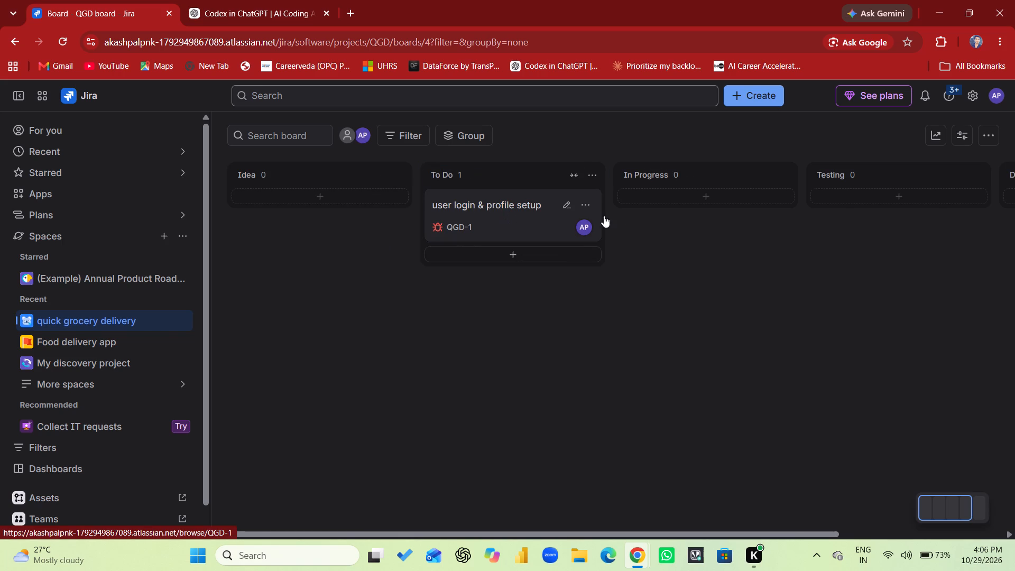
{"action": "left_click_drag", "start_coordinate": [604, 216], "coordinate": [697, 196]}
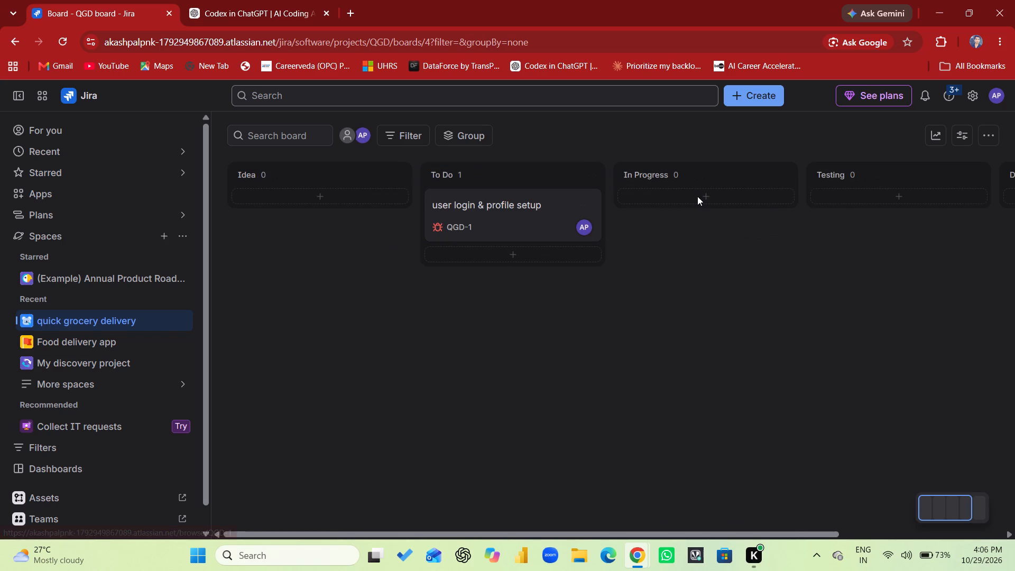
{"action": "left_click_drag", "start_coordinate": [511, 210], "coordinate": [682, 177]}
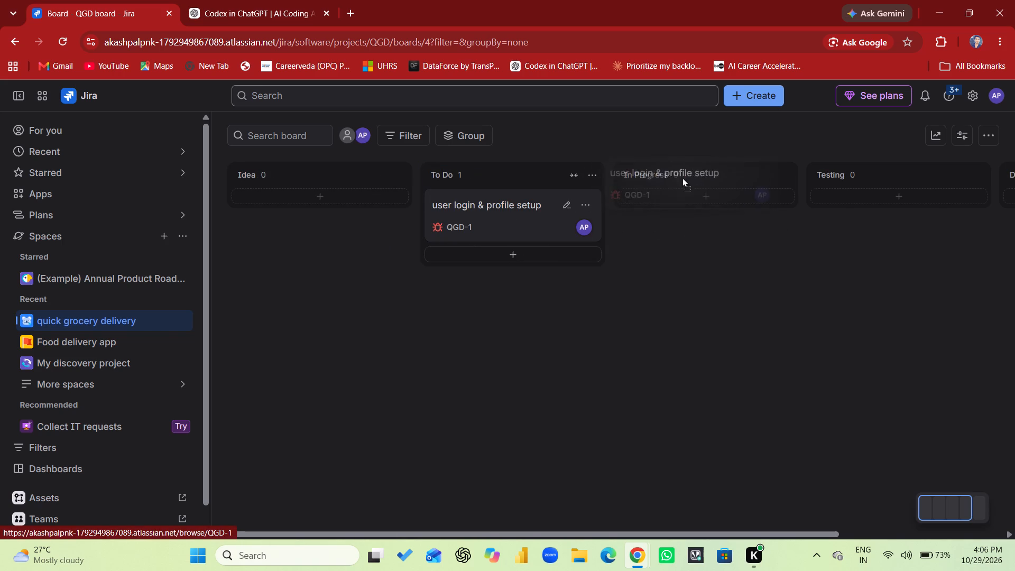
{"action": "left_click_drag", "start_coordinate": [682, 177], "coordinate": [706, 172]}
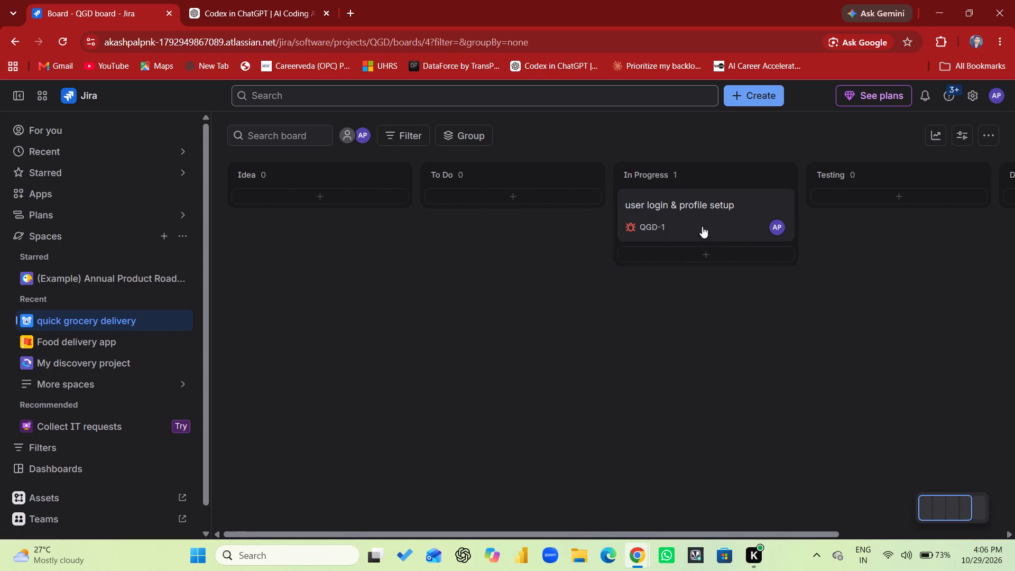
Move the "user login & profile setup" card from In Progress to the Testing column.
{"action": "scroll", "coordinate": [723, 278], "scroll_direction": "left", "scroll_amount": 2}
{"action": "left_click_drag", "start_coordinate": [611, 216], "coordinate": [783, 183]}
Move the "user login & profile setup" card from Testing to the Done column.
{"action": "scroll", "coordinate": [780, 296], "scroll_direction": "left", "scroll_amount": 5}
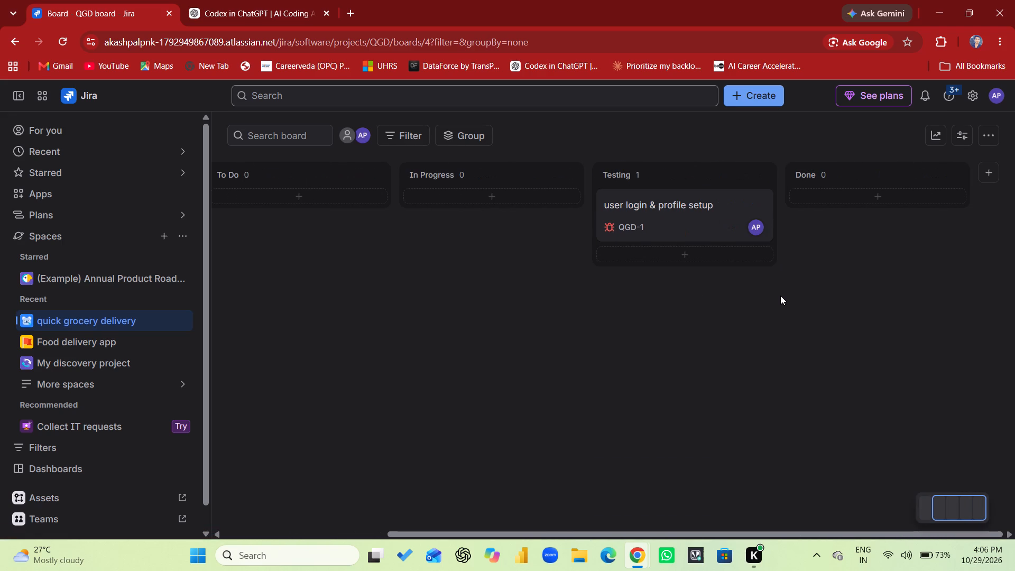
{"action": "left_click_drag", "start_coordinate": [661, 216], "coordinate": [737, 187]}
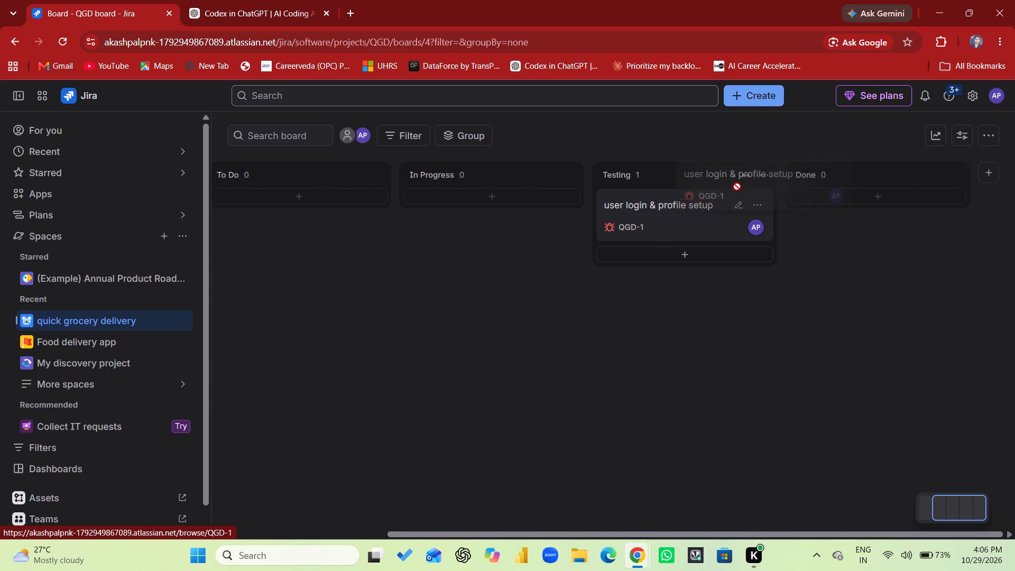
{"action": "left_click_drag", "start_coordinate": [737, 187], "coordinate": [854, 183]}
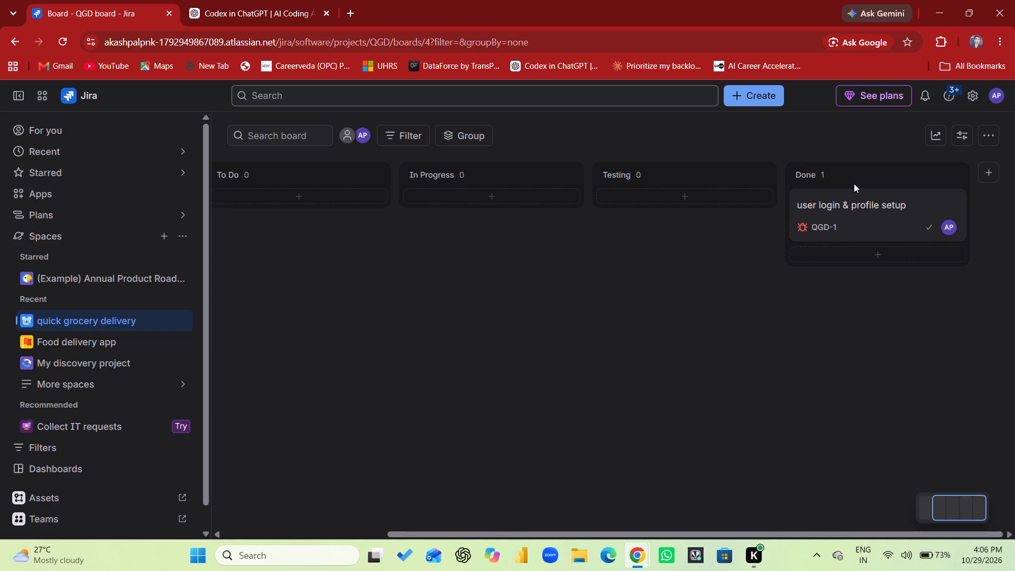
Move the "user login & profile setup" card from Done back to the Idea column.
{"action": "left_click_drag", "start_coordinate": [872, 214], "coordinate": [749, 192]}
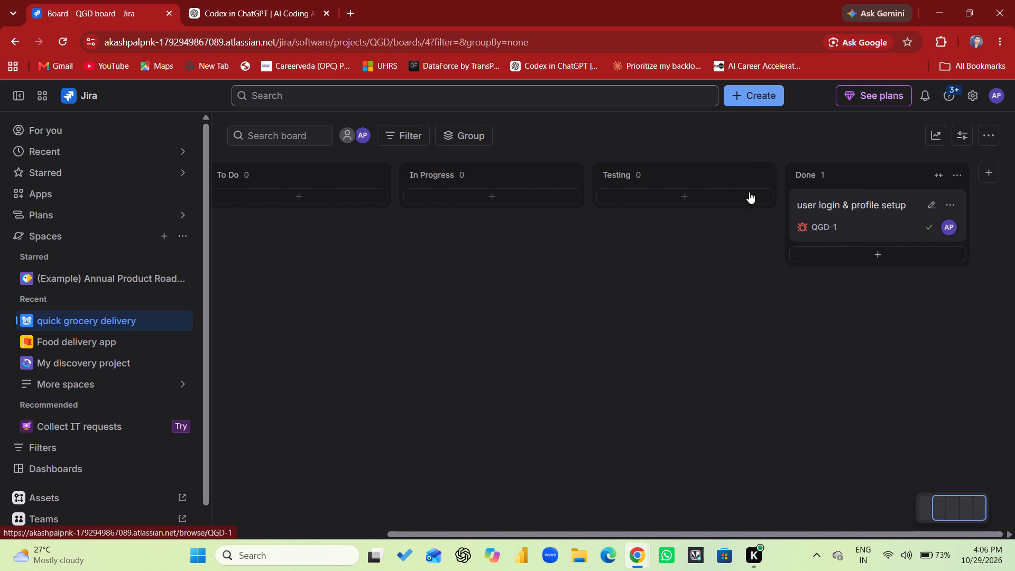
{"action": "left_click_drag", "start_coordinate": [749, 192], "coordinate": [181, 172]}
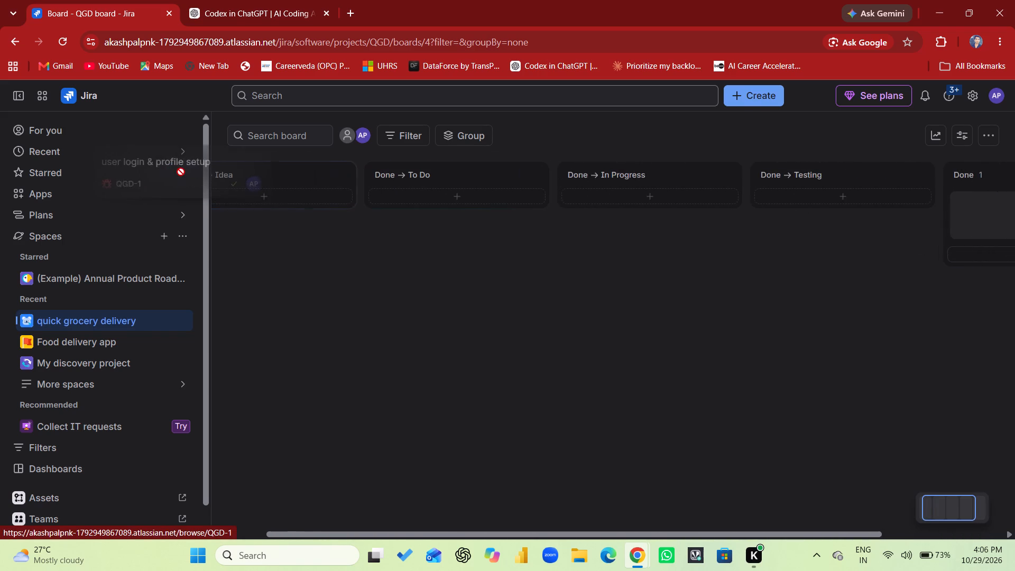
{"action": "left_click_drag", "start_coordinate": [181, 172], "coordinate": [310, 182]}
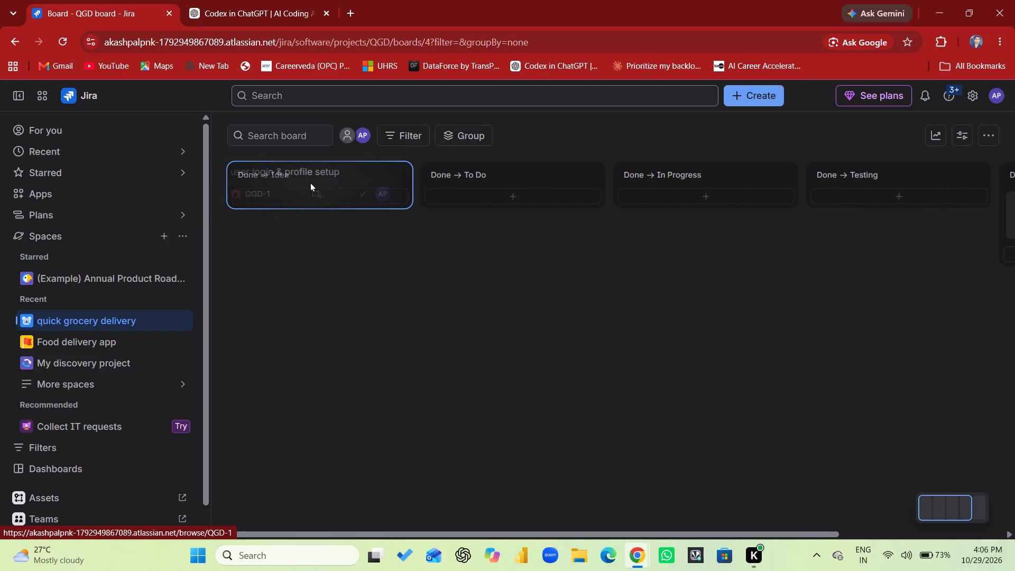
{"action": "left_click_drag", "start_coordinate": [310, 182], "coordinate": [309, 182]}
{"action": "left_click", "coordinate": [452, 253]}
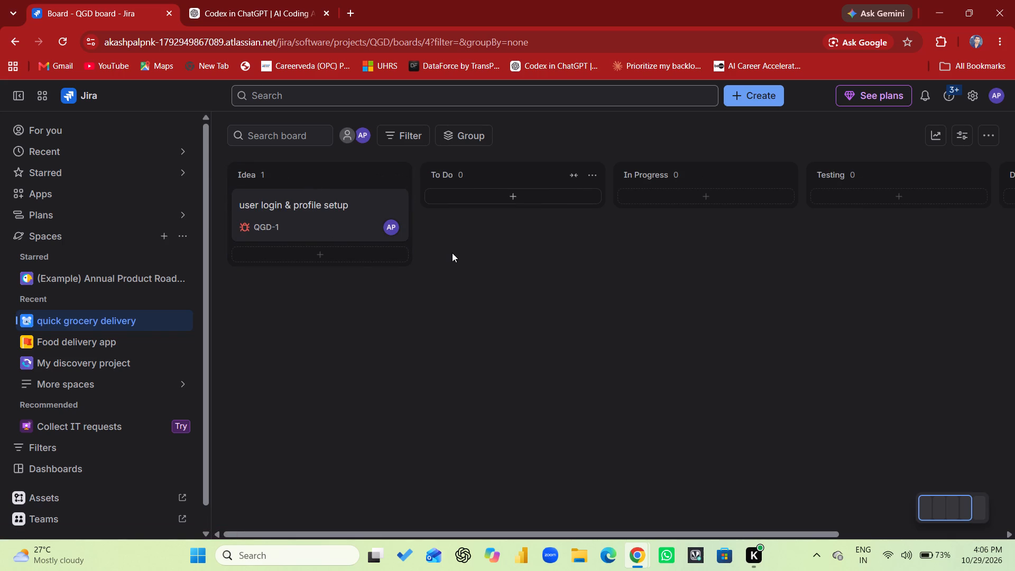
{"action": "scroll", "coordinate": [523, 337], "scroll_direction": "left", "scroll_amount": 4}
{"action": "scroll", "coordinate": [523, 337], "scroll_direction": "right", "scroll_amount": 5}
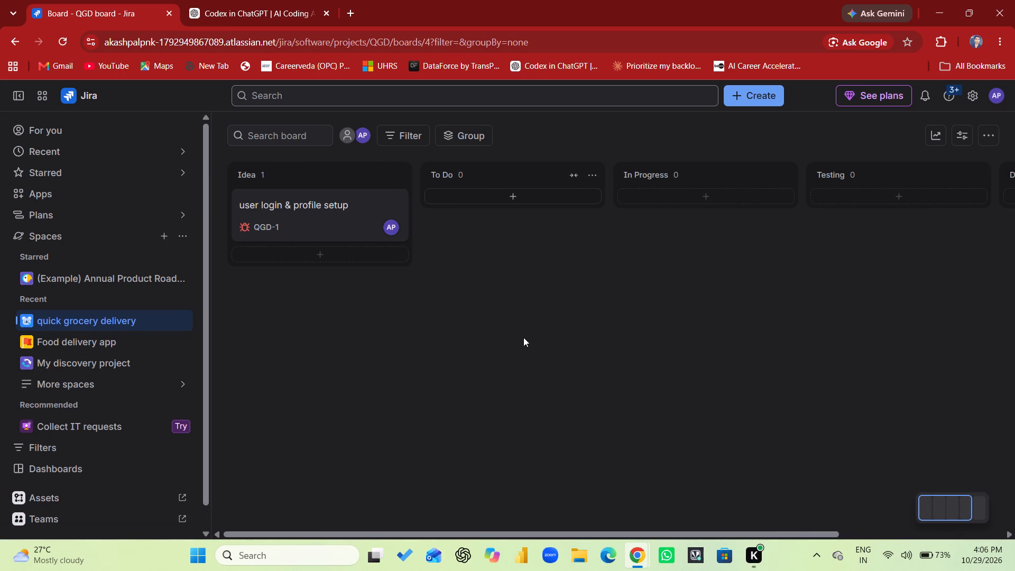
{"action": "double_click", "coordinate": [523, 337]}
Create a work item named "product catalog" in the Idea column.
{"action": "left_click", "coordinate": [324, 256]}
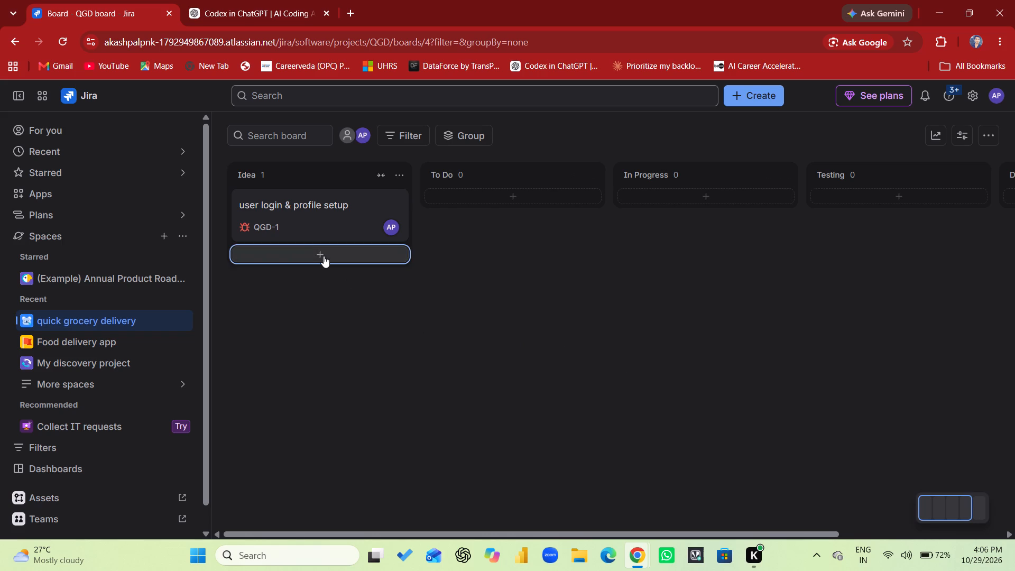
{"action": "left_click", "coordinate": [321, 259]}
{"action": "type", "text": "pro"}
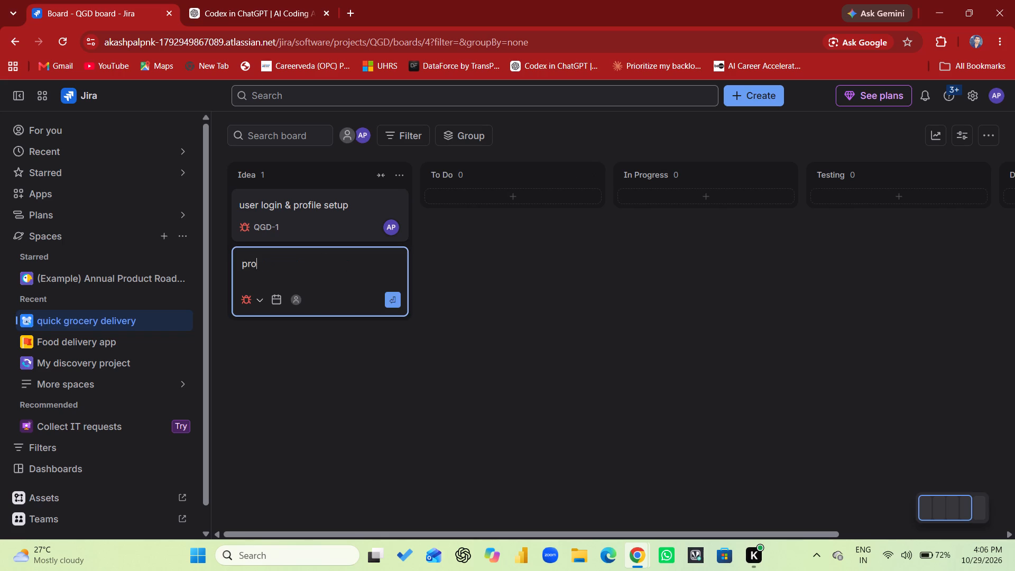
{"action": "type", "text": "duct"}
{"action": "key", "text": "space"}
{"action": "type", "text": "catalog"}
{"action": "key", "text": "space"}
{"action": "key", "text": "Return"}
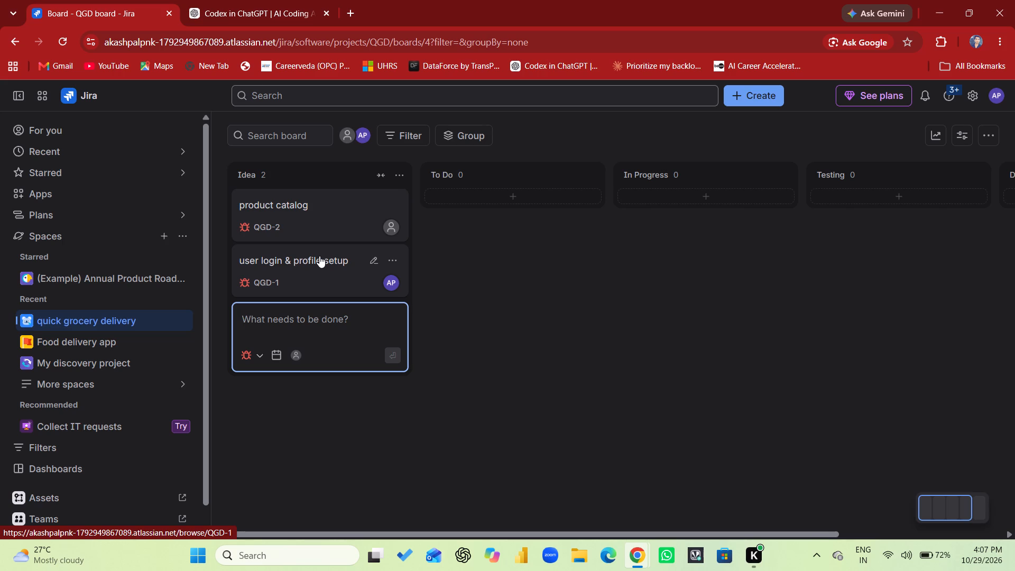
Create a work item named "cart & checkout" in the Idea column and close the new-item entry.
{"action": "type", "text": "cart"}
{"action": "key", "text": "space"}
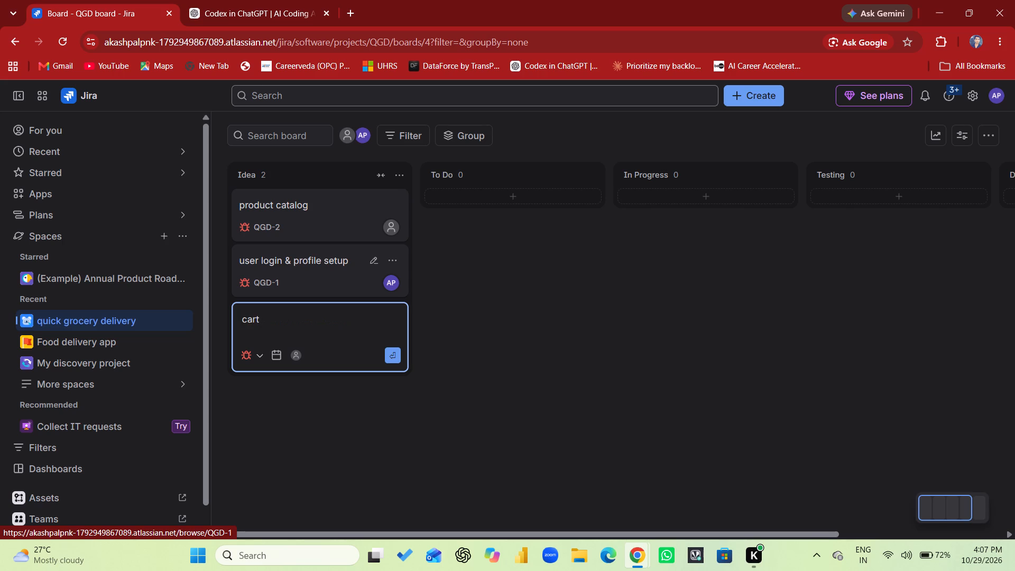
{"action": "type", "text": "&"}
{"action": "key", "text": "space"}
{"action": "type", "text": "check"}
{"action": "type", "text": "out"}
{"action": "key", "text": "Return"}
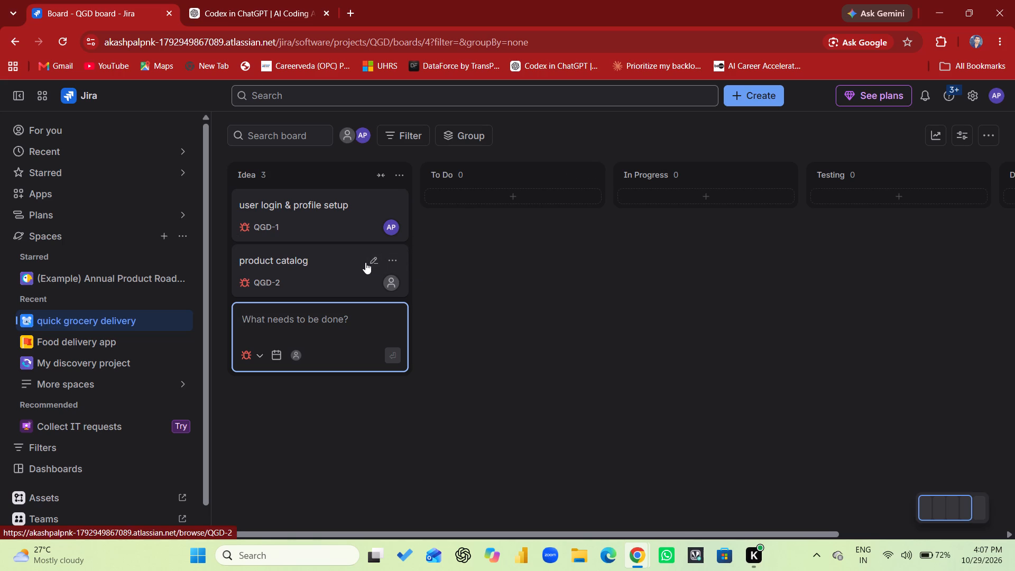
{"action": "scroll", "coordinate": [365, 262], "scroll_direction": "up", "scroll_amount": 1}
{"action": "left_click", "coordinate": [295, 394]}
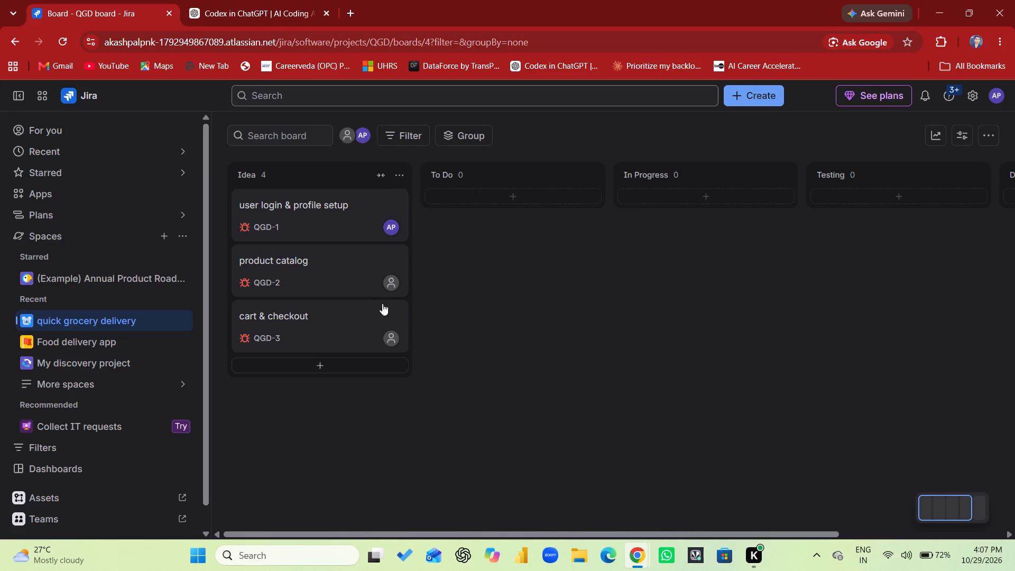
Assign the "product catalog" work item to yourself.
{"action": "left_click", "coordinate": [394, 283]}
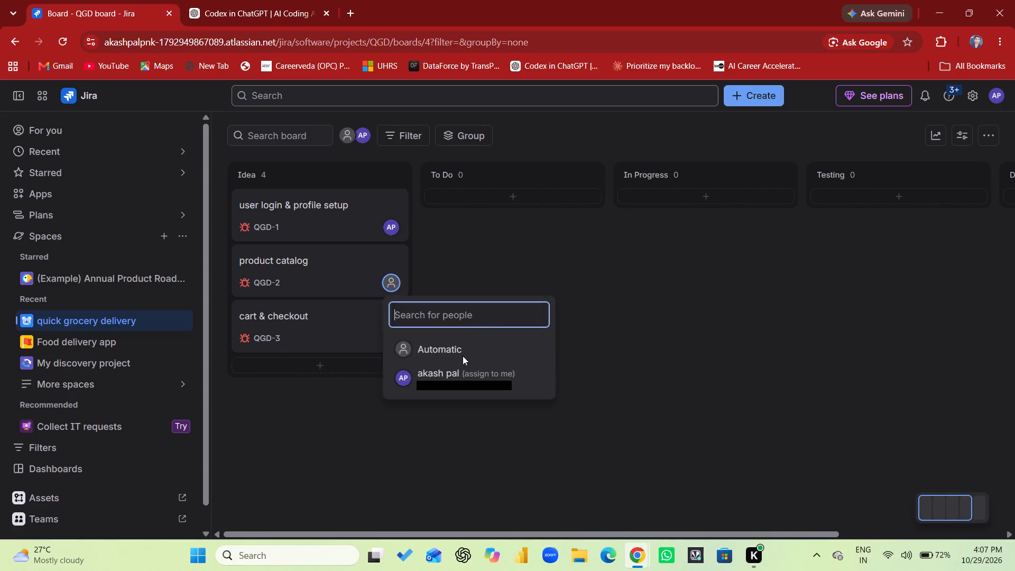
{"action": "left_click", "coordinate": [458, 365]}
Assign the "cart & checkout" work item to yourself.
{"action": "left_click", "coordinate": [397, 340]}
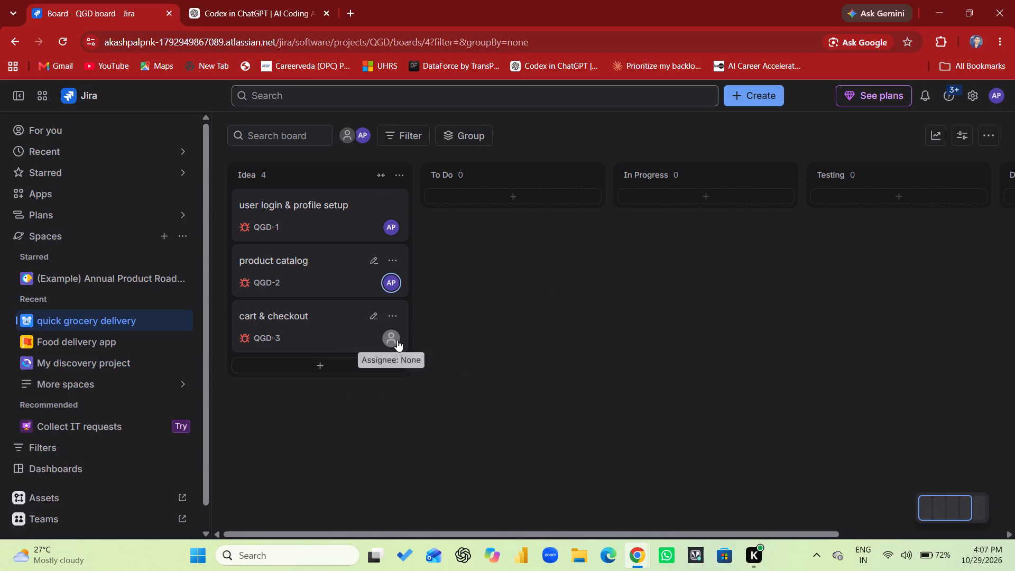
{"action": "left_click", "coordinate": [459, 431]}
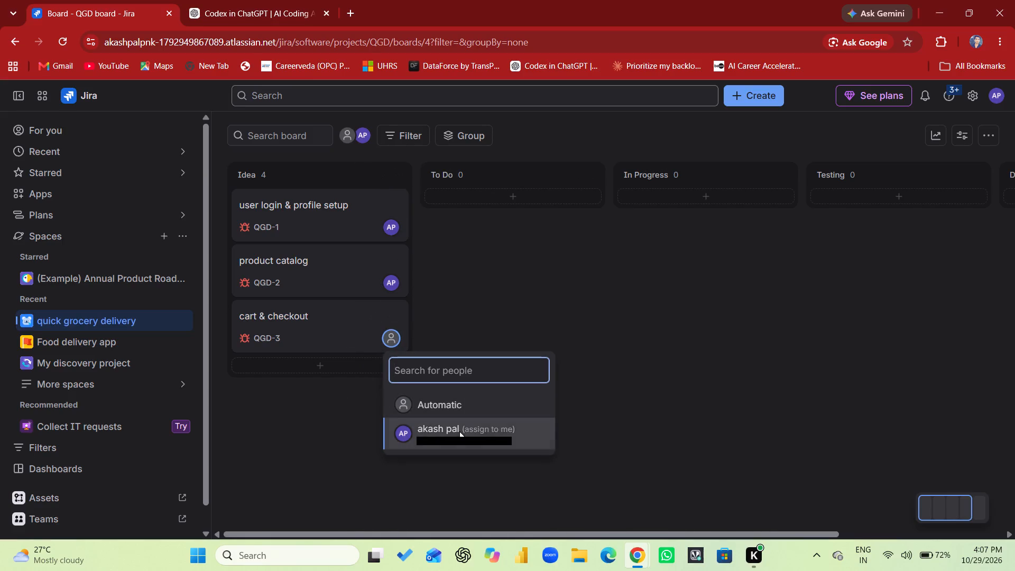
{"action": "left_click", "coordinate": [246, 462]}
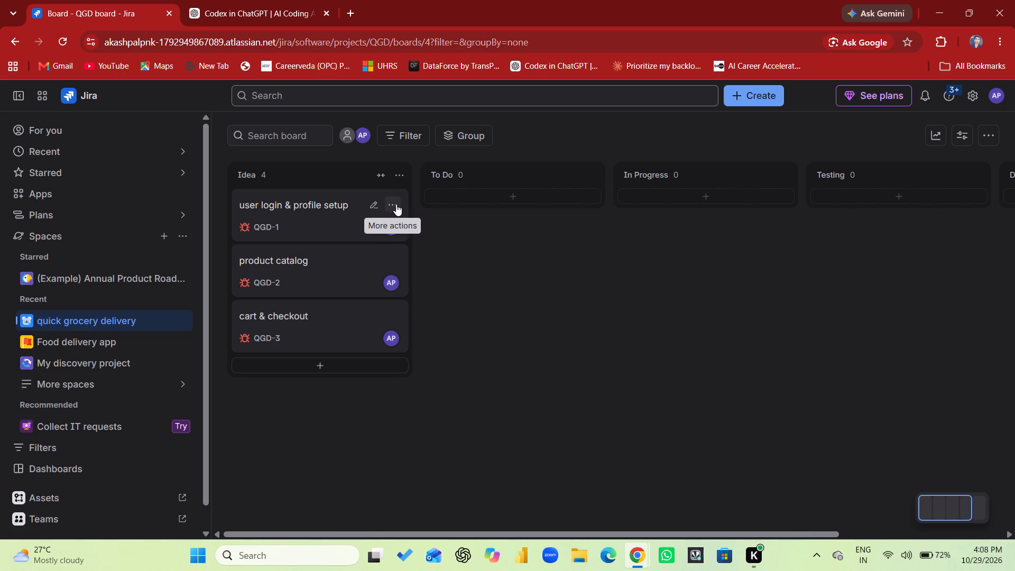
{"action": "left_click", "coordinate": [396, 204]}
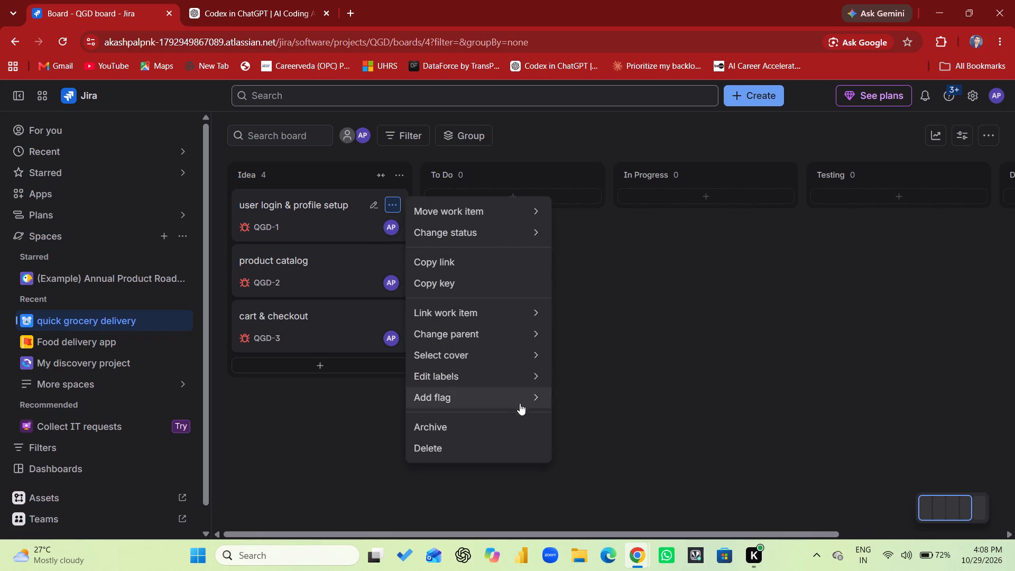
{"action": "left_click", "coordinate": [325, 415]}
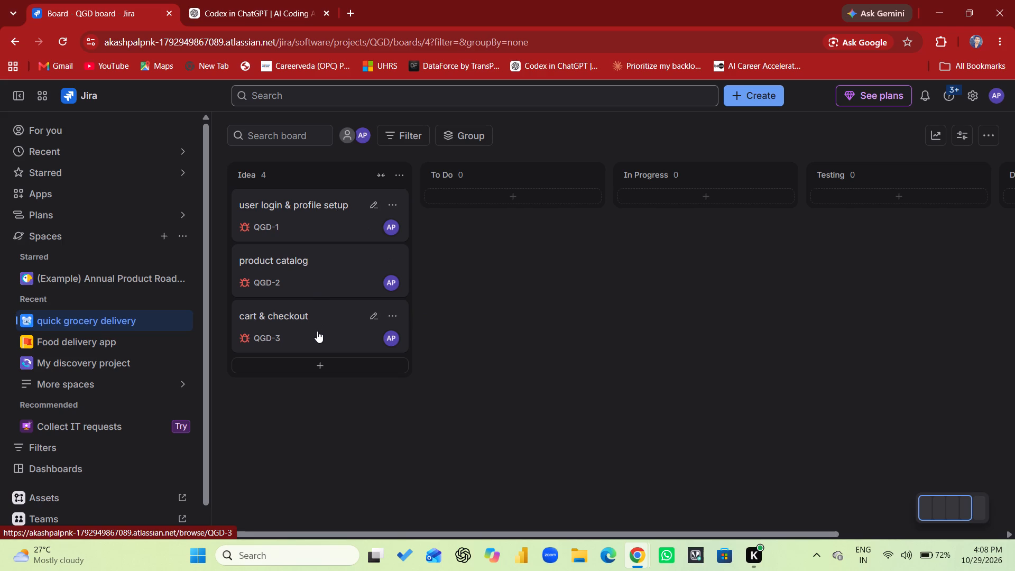
Reorder the Idea column so that "cart & checkout" sits directly above "product catalog".
{"action": "left_click_drag", "start_coordinate": [317, 331], "coordinate": [314, 232]}
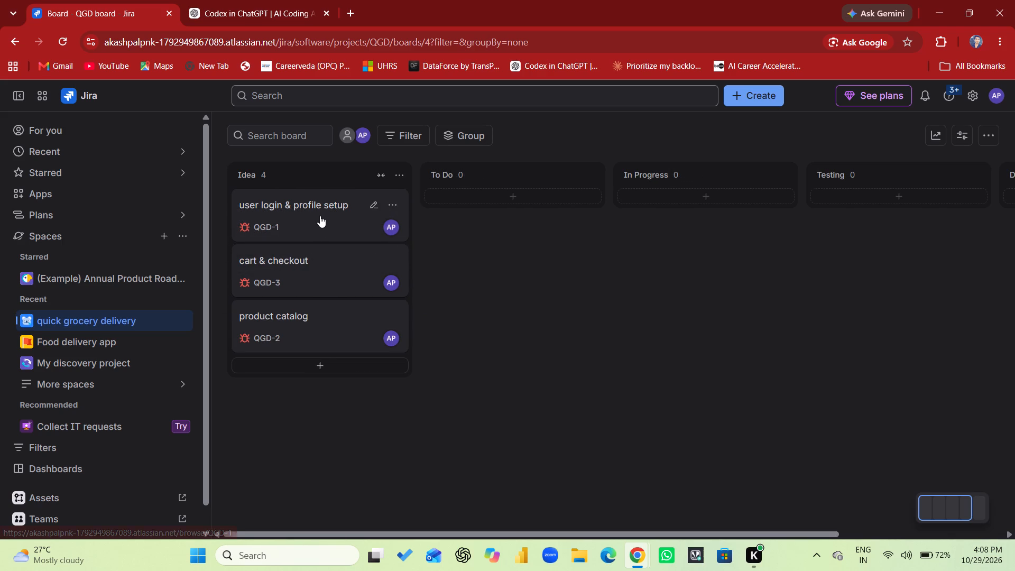
Move the "user login & profile setup" card between "cart & checkout" and "product catalog" in the Idea column.
{"action": "left_click_drag", "start_coordinate": [320, 216], "coordinate": [327, 329]}
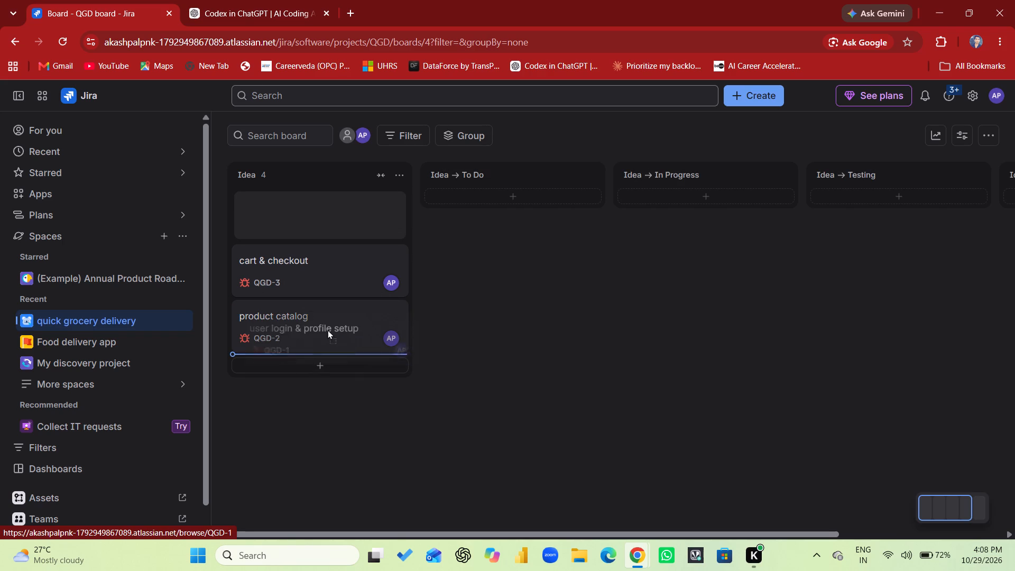
{"action": "left_click_drag", "start_coordinate": [327, 329], "coordinate": [324, 313]}
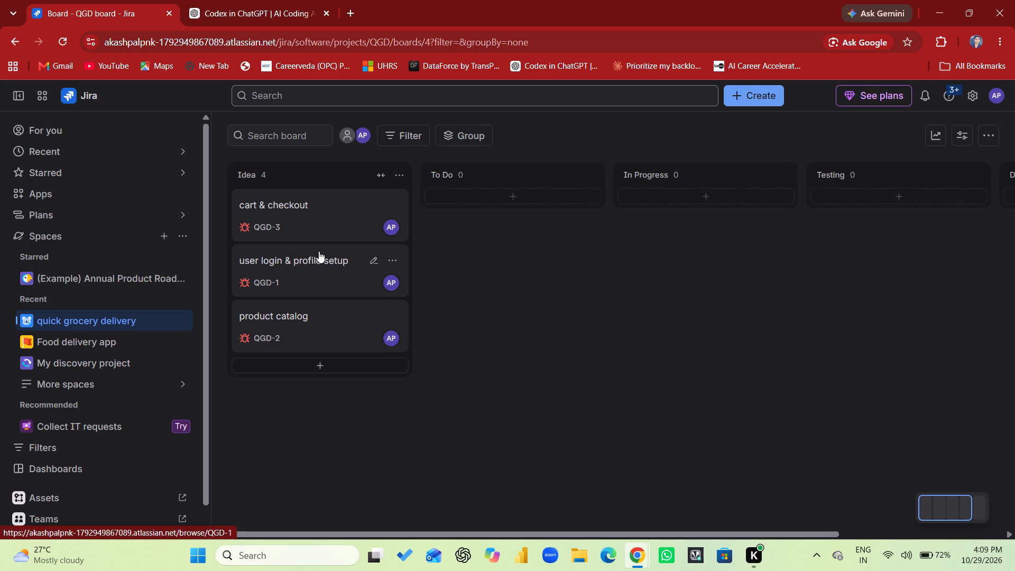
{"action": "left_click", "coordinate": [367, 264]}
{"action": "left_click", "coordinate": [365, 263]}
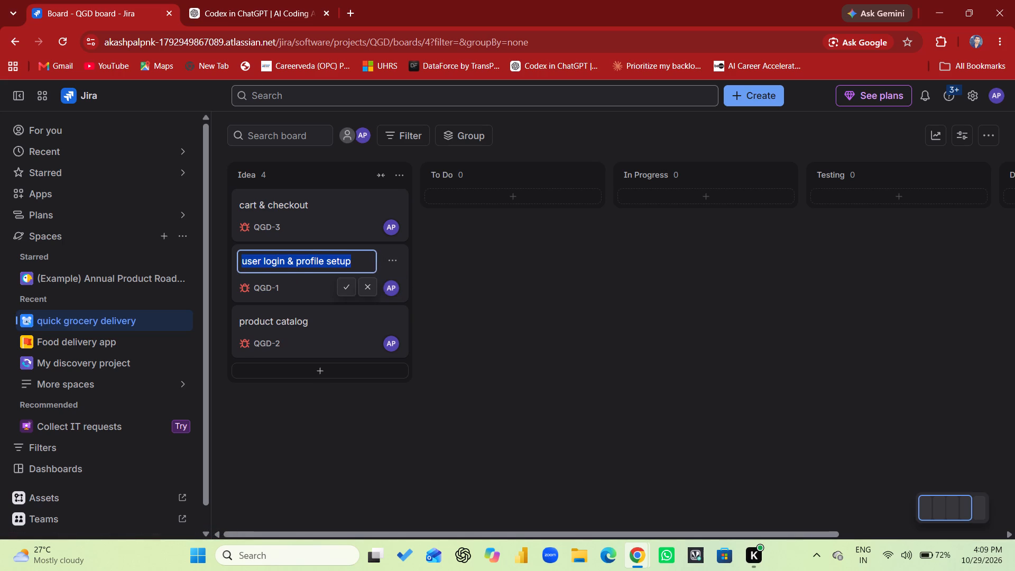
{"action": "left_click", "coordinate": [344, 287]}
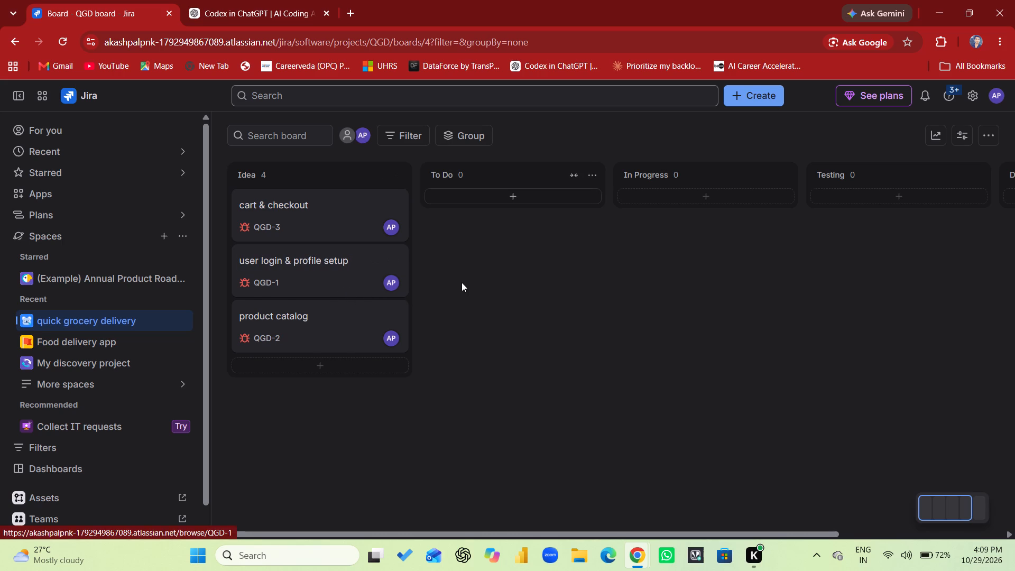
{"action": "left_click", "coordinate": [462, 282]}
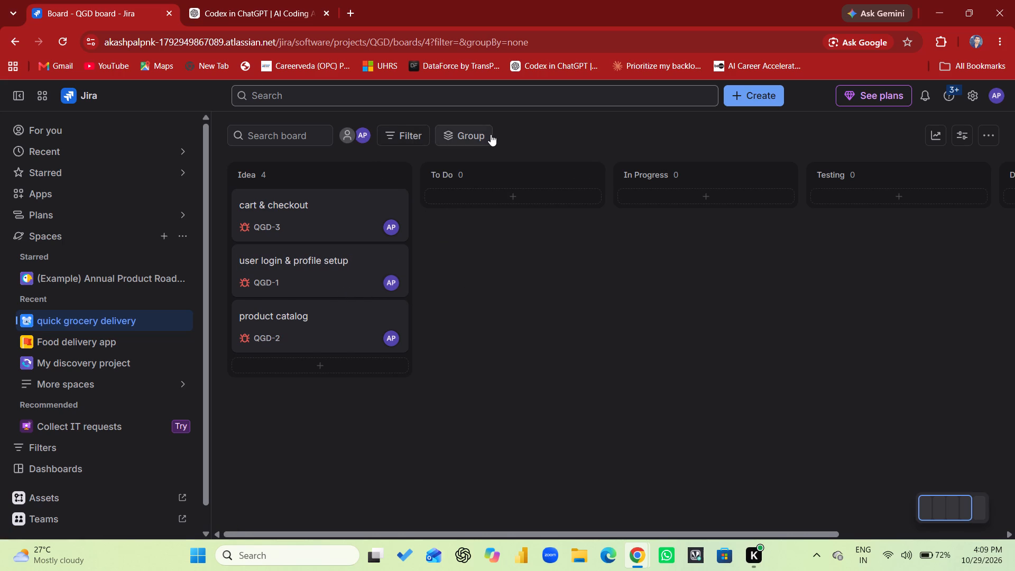
Group the board's work items by label.
{"action": "left_click", "coordinate": [483, 134]}
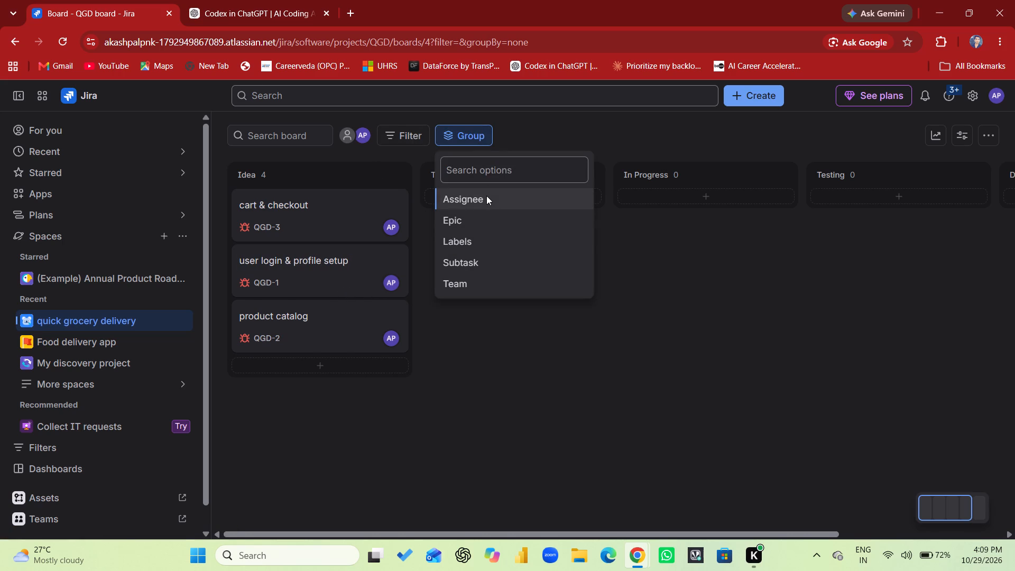
{"action": "left_click", "coordinate": [467, 238]}
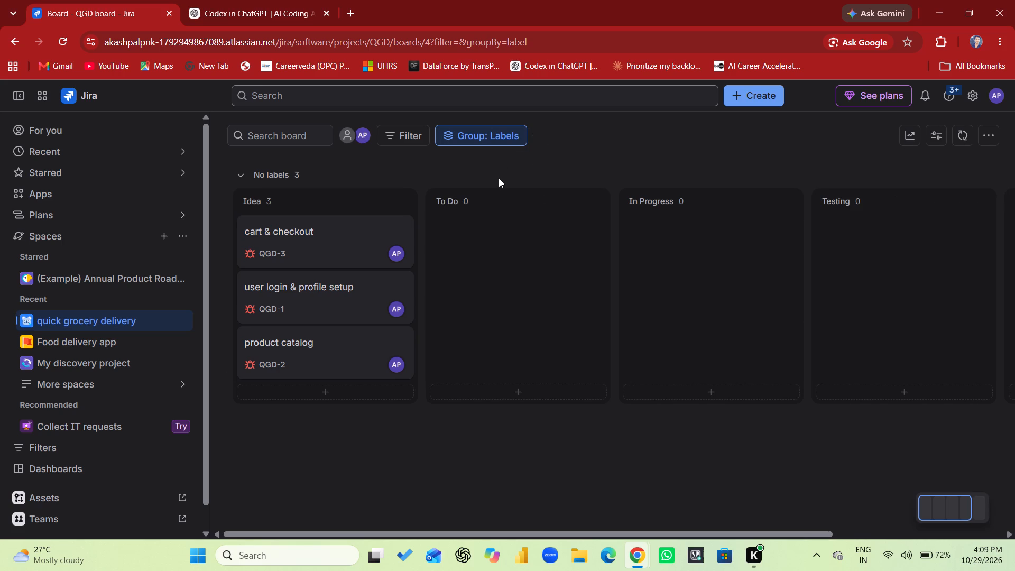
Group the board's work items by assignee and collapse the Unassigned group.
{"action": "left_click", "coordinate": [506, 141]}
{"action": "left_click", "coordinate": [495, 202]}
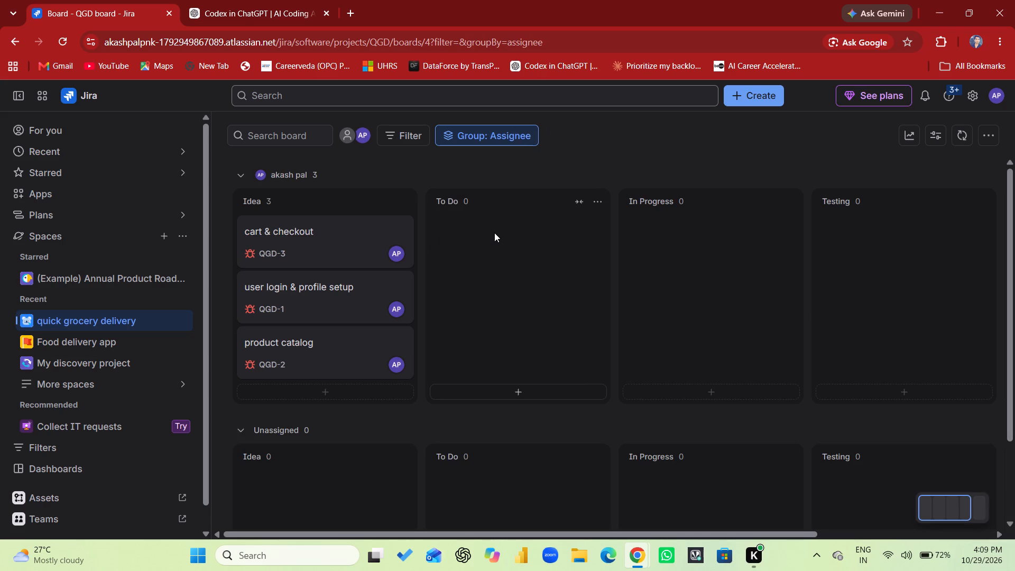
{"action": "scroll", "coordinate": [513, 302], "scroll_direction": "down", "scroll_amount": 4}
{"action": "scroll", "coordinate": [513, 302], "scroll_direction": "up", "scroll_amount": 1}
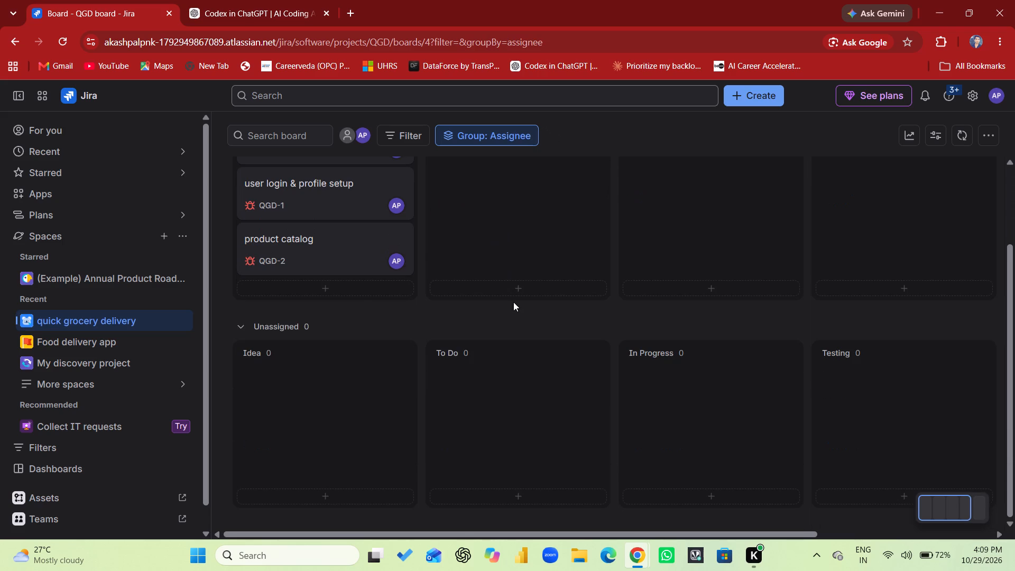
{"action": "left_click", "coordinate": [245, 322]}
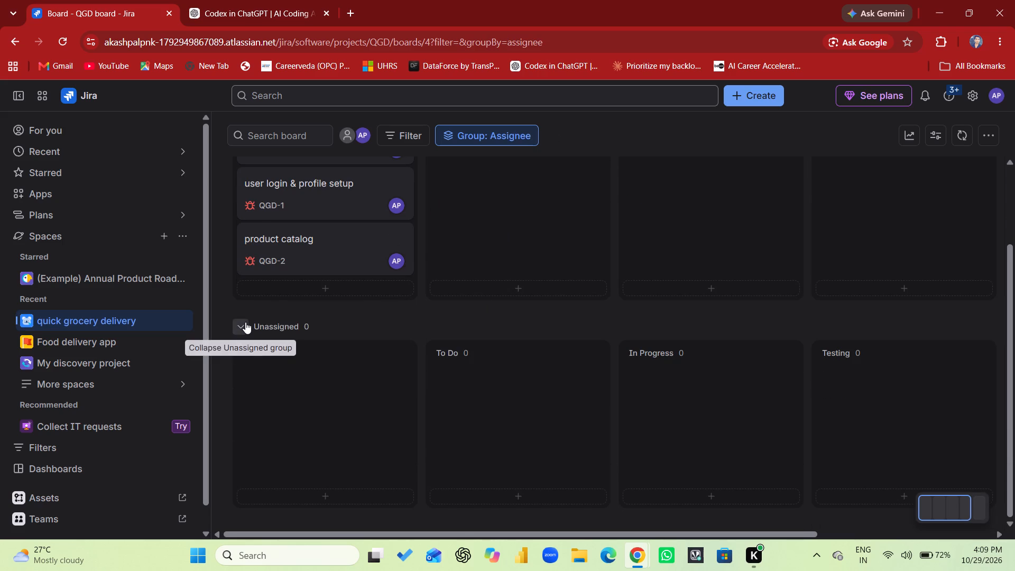
Clear the grouping from the quick grocery delivery board.
{"action": "left_click", "coordinate": [511, 142]}
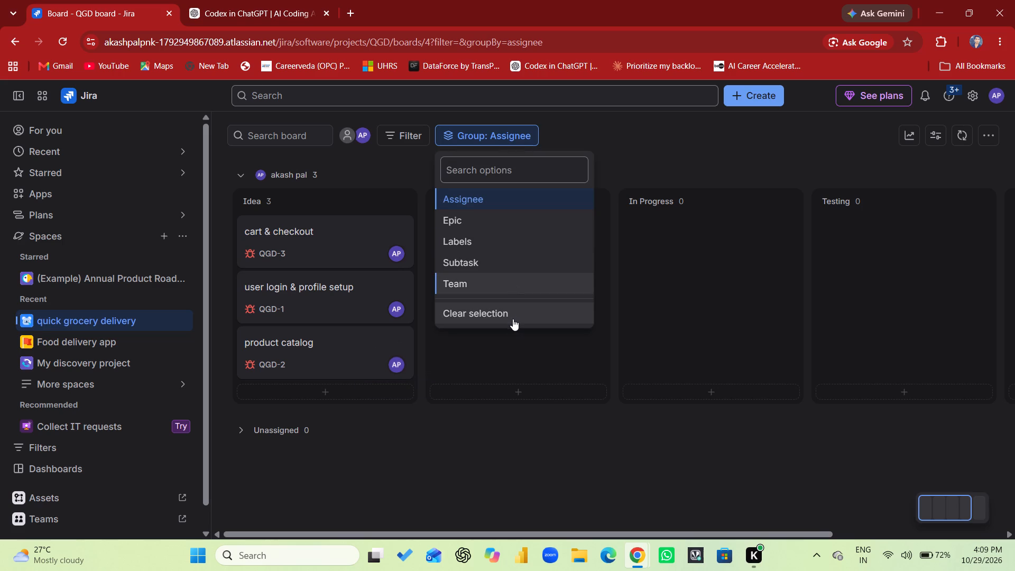
{"action": "left_click", "coordinate": [513, 318]}
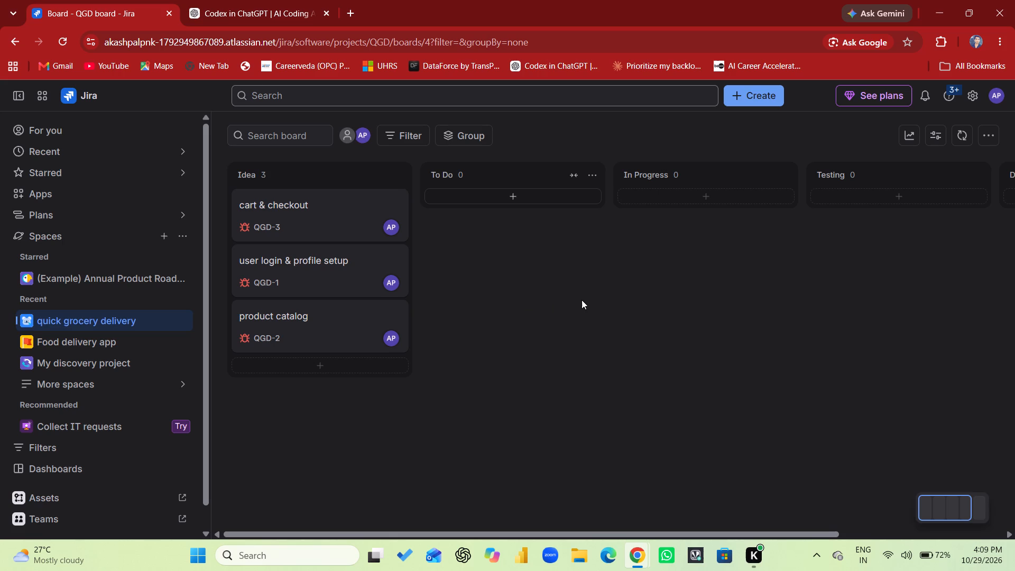
Move the "user login & profile setup" card from the Idea column to the To Do column.
{"action": "left_click", "coordinate": [328, 272]}
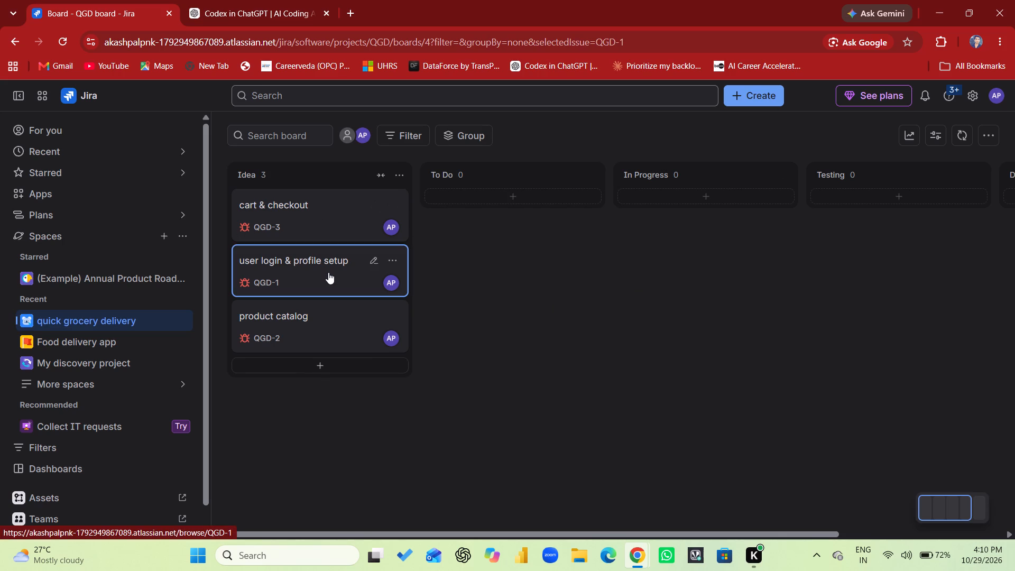
{"action": "left_click_drag", "start_coordinate": [328, 272], "coordinate": [528, 188]}
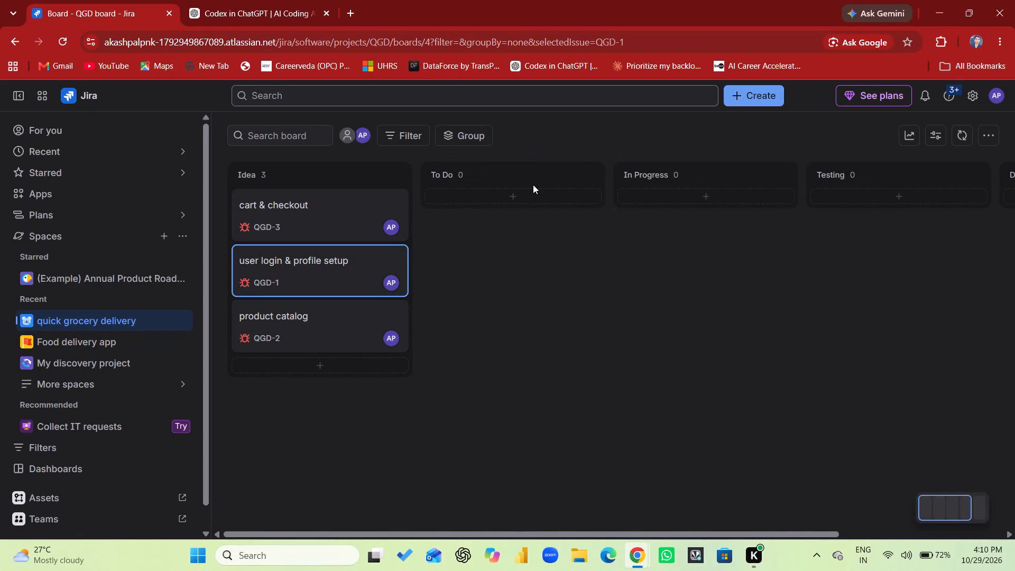
{"action": "left_click_drag", "start_coordinate": [326, 277], "coordinate": [421, 242]}
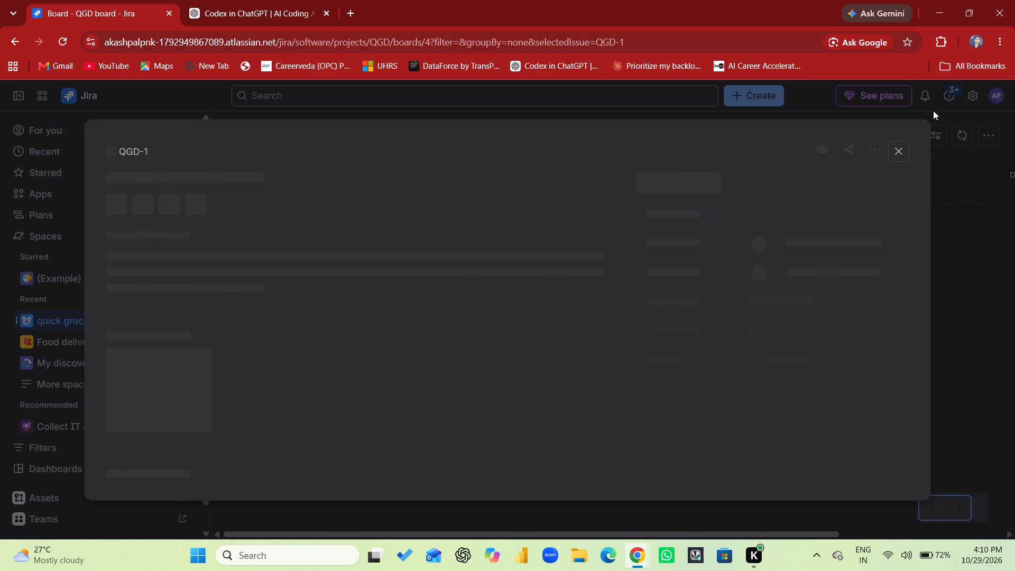
{"action": "left_click", "coordinate": [899, 149]}
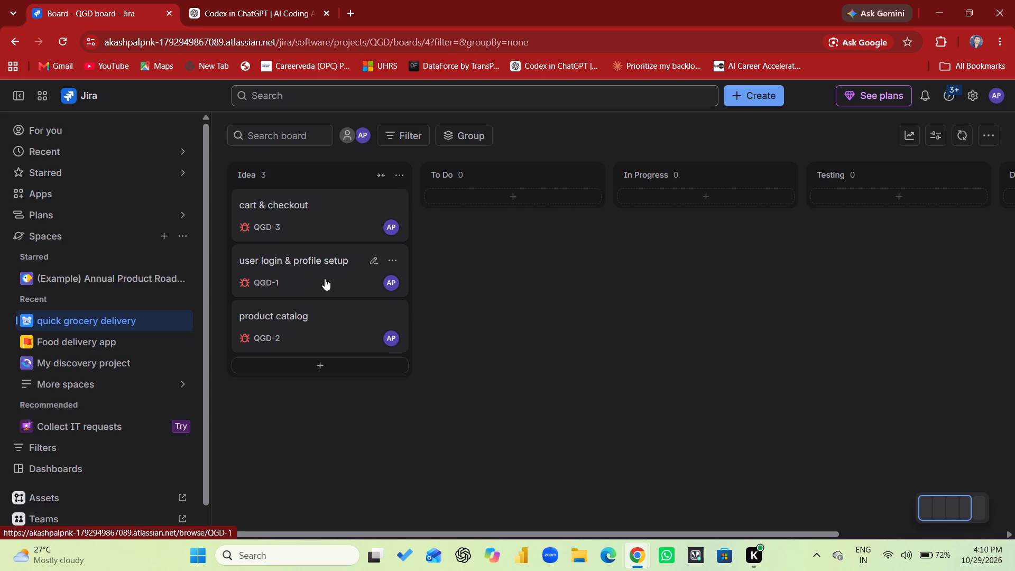
{"action": "left_click_drag", "start_coordinate": [325, 279], "coordinate": [501, 183]}
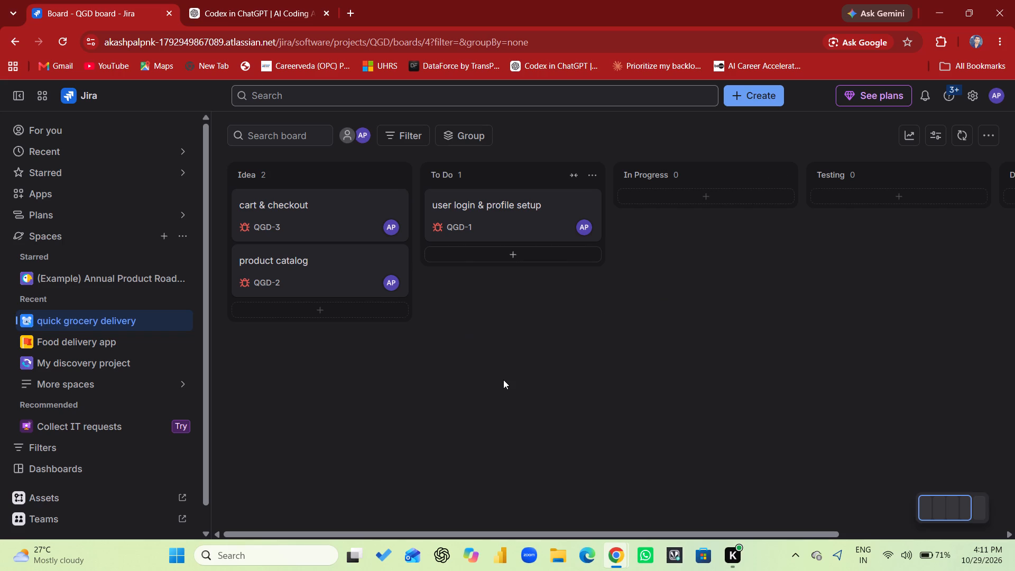
Look across all of the board's columns from Idea through Done.
{"action": "scroll", "coordinate": [503, 380], "scroll_direction": "down", "scroll_amount": 2}
{"action": "scroll", "coordinate": [503, 380], "scroll_direction": "left", "scroll_amount": 3}
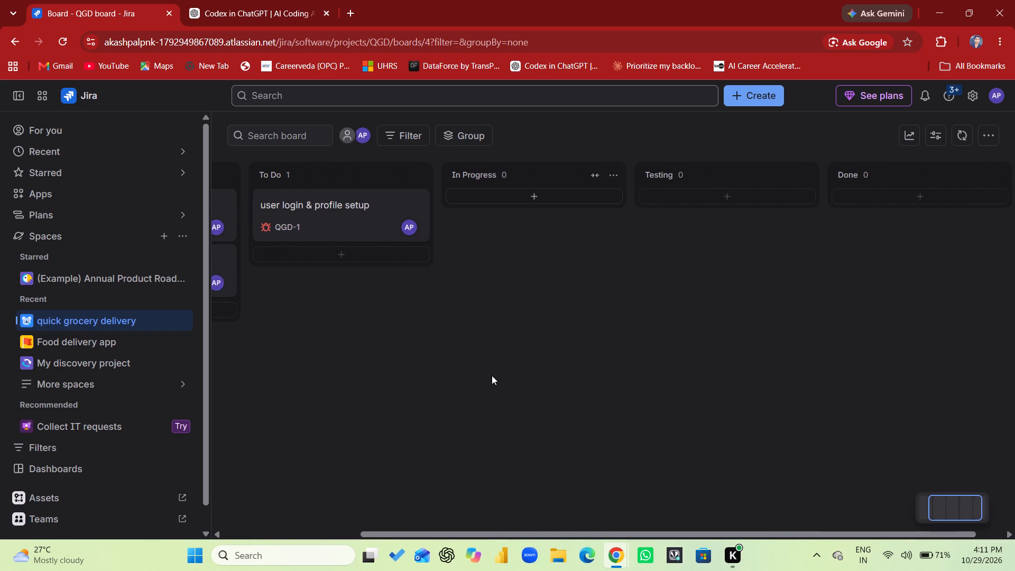
{"action": "scroll", "coordinate": [492, 375], "scroll_direction": "left", "scroll_amount": 3}
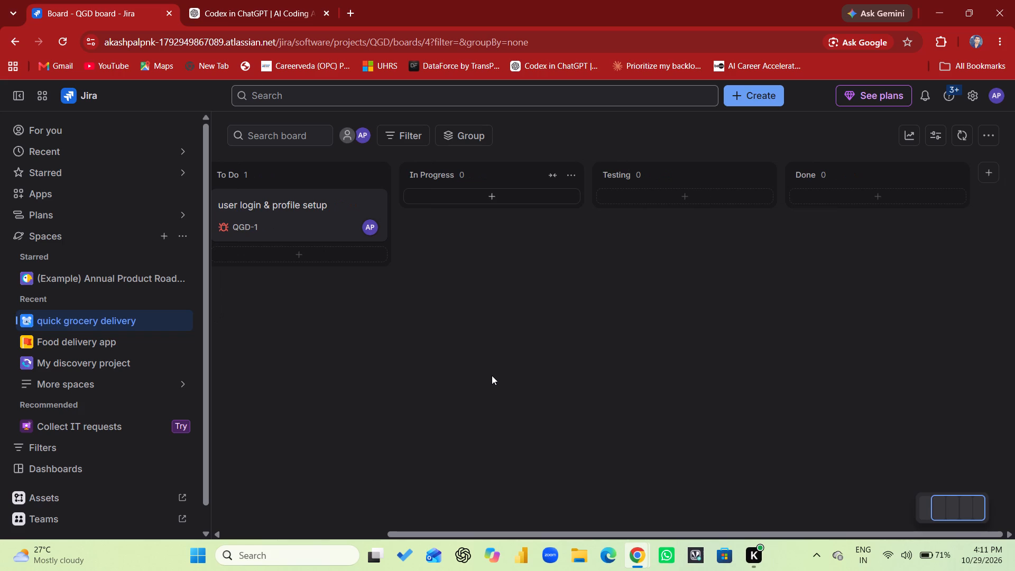
{"action": "scroll", "coordinate": [492, 375], "scroll_direction": "down", "scroll_amount": 2}
{"action": "scroll", "coordinate": [492, 375], "scroll_direction": "left", "scroll_amount": 1}
{"action": "scroll", "coordinate": [492, 375], "scroll_direction": "right", "scroll_amount": 3}
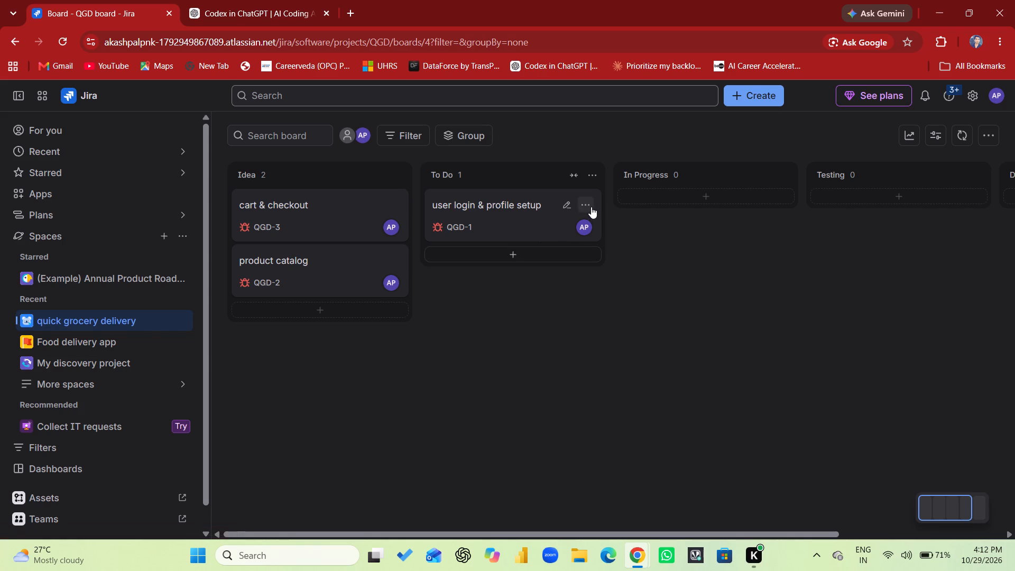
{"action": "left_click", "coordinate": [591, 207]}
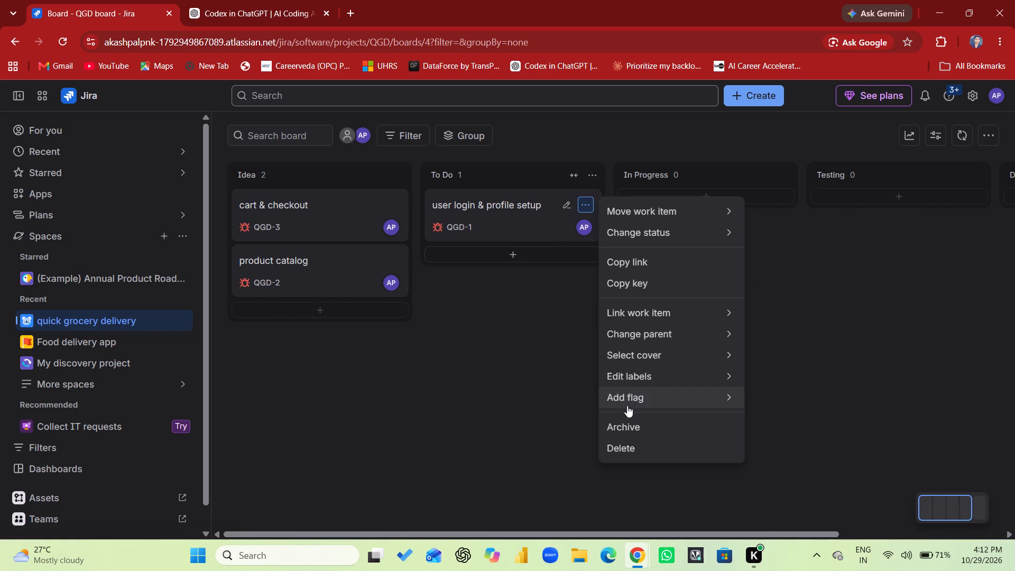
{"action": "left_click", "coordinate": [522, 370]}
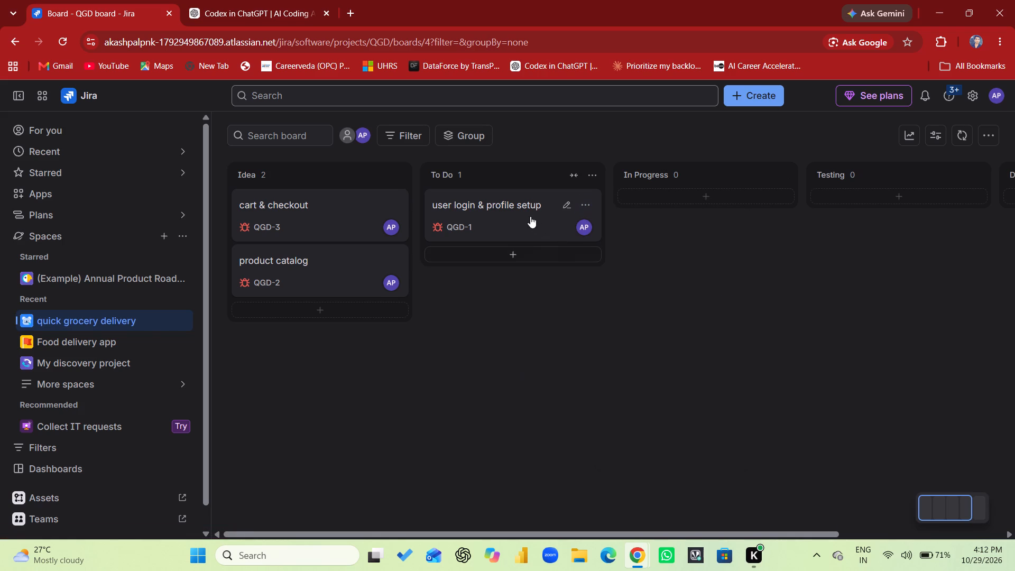
Review the details and activity sections of the "user login & profile setup" work item, and close it.
{"action": "double_click", "coordinate": [527, 213]}
{"action": "double_click", "coordinate": [527, 213]}
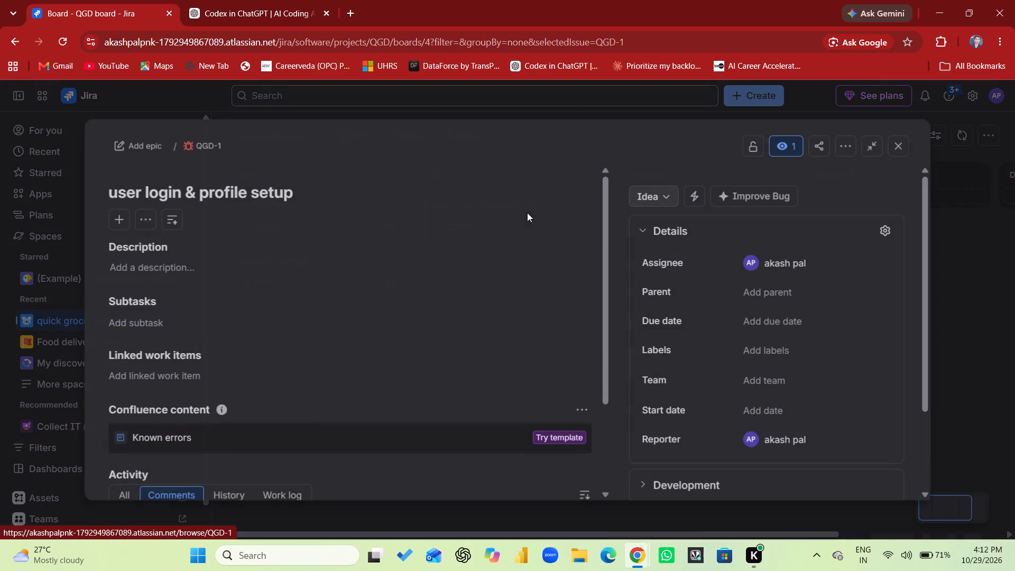
{"action": "left_click", "coordinate": [450, 297]}
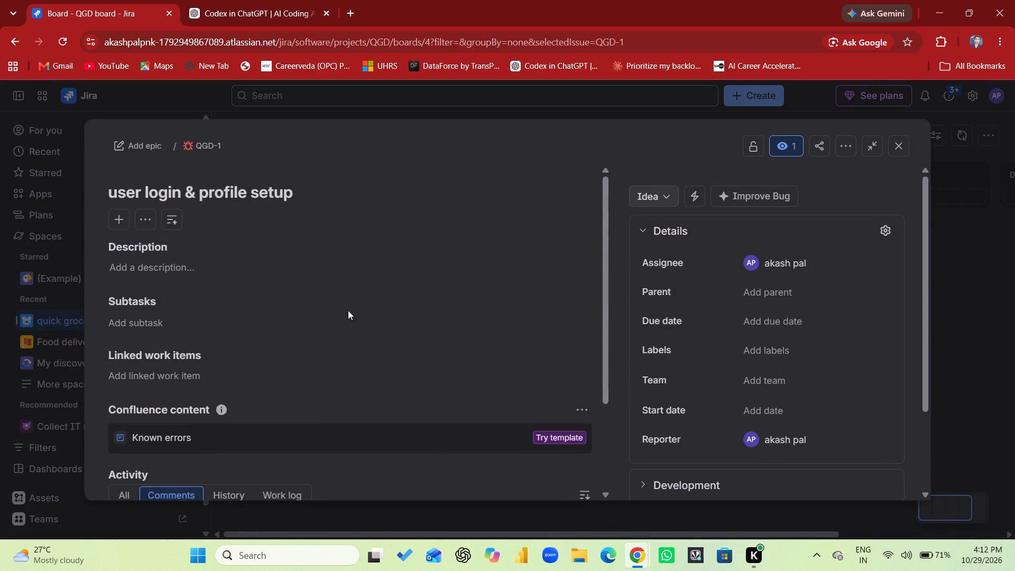
{"action": "scroll", "coordinate": [332, 318], "scroll_direction": "down", "scroll_amount": 4}
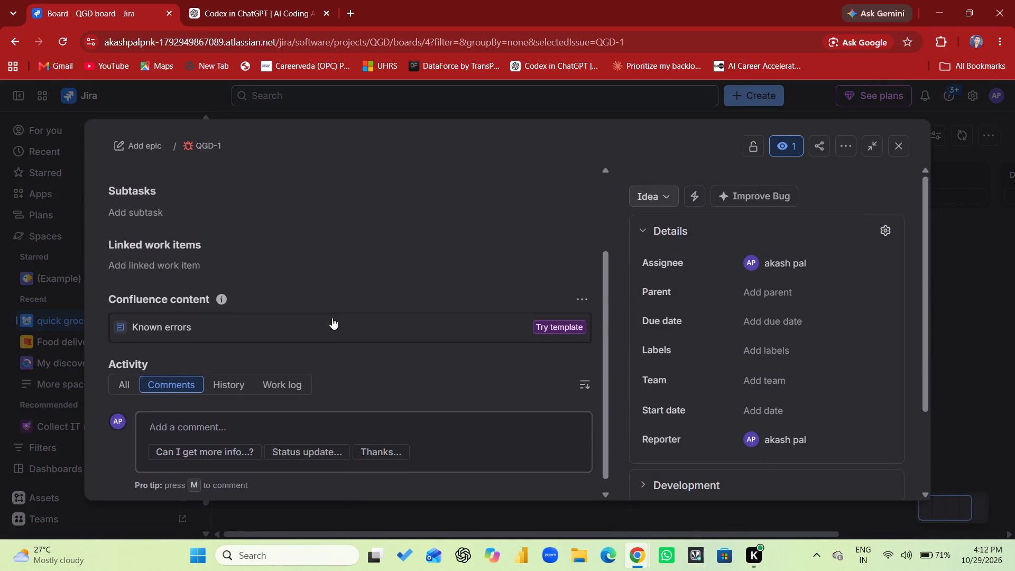
{"action": "scroll", "coordinate": [332, 318], "scroll_direction": "down", "scroll_amount": 1}
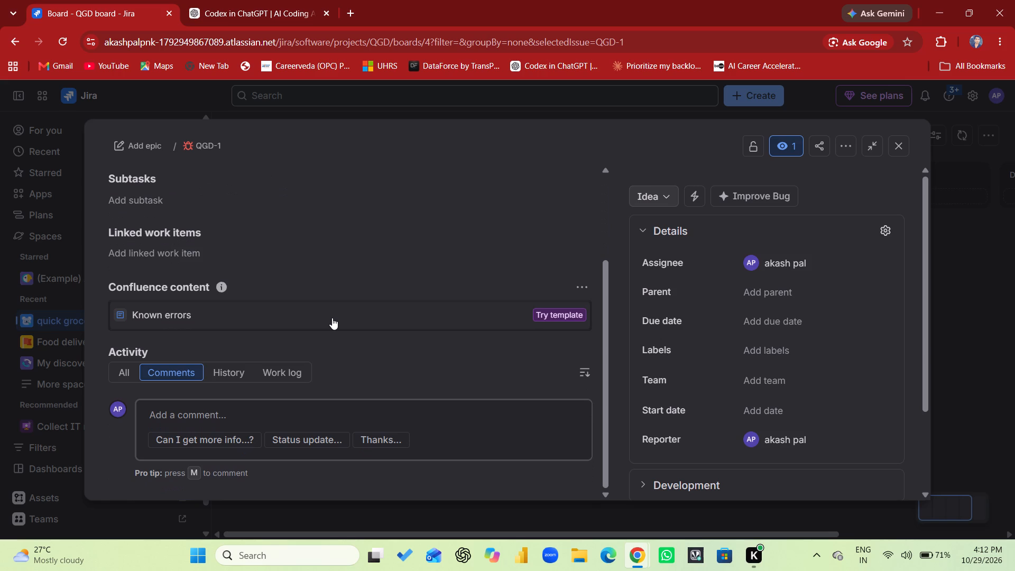
{"action": "scroll", "coordinate": [332, 318], "scroll_direction": "up", "scroll_amount": 2}
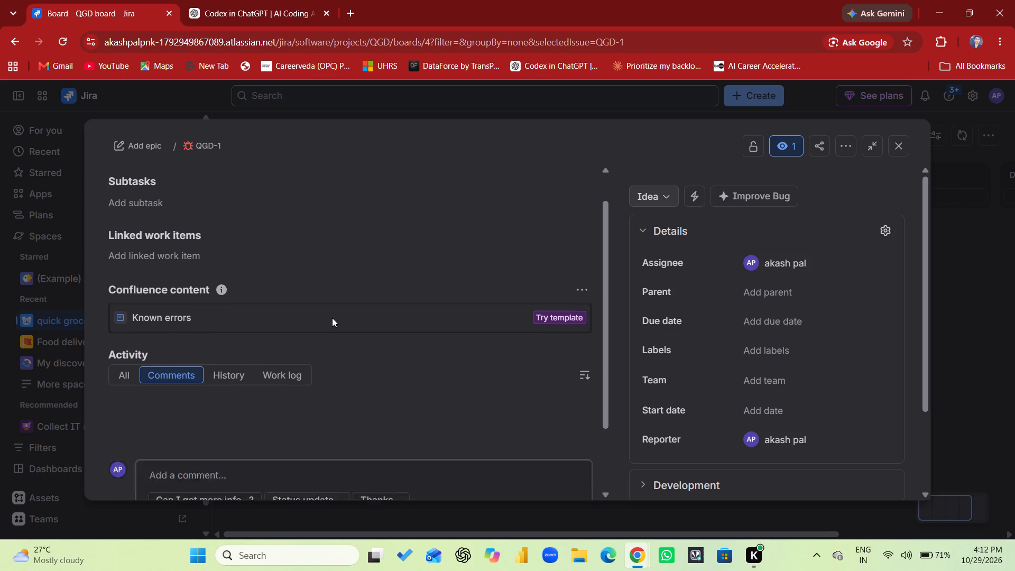
{"action": "scroll", "coordinate": [332, 318], "scroll_direction": "up", "scroll_amount": 1}
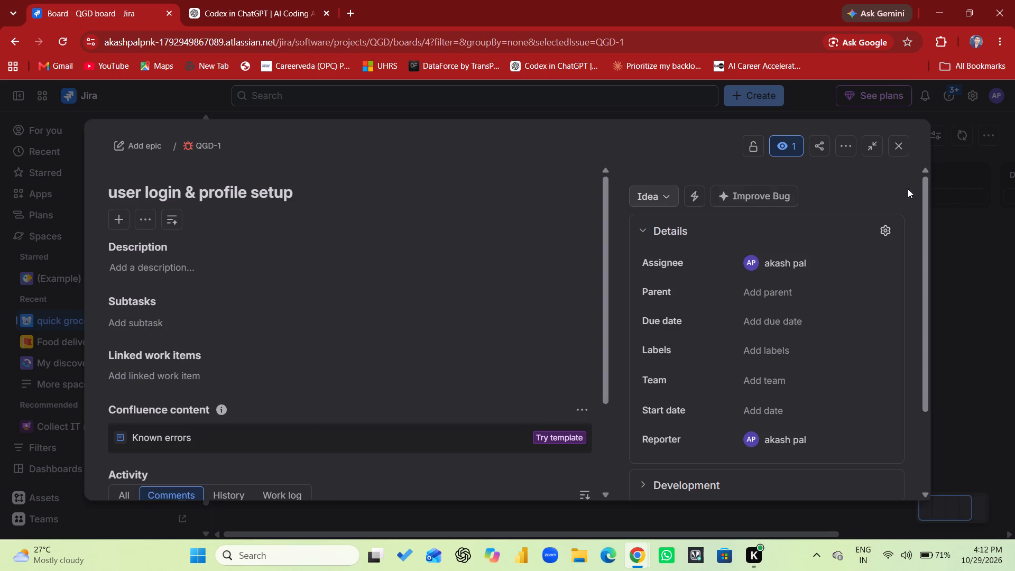
{"action": "left_click", "coordinate": [901, 149]}
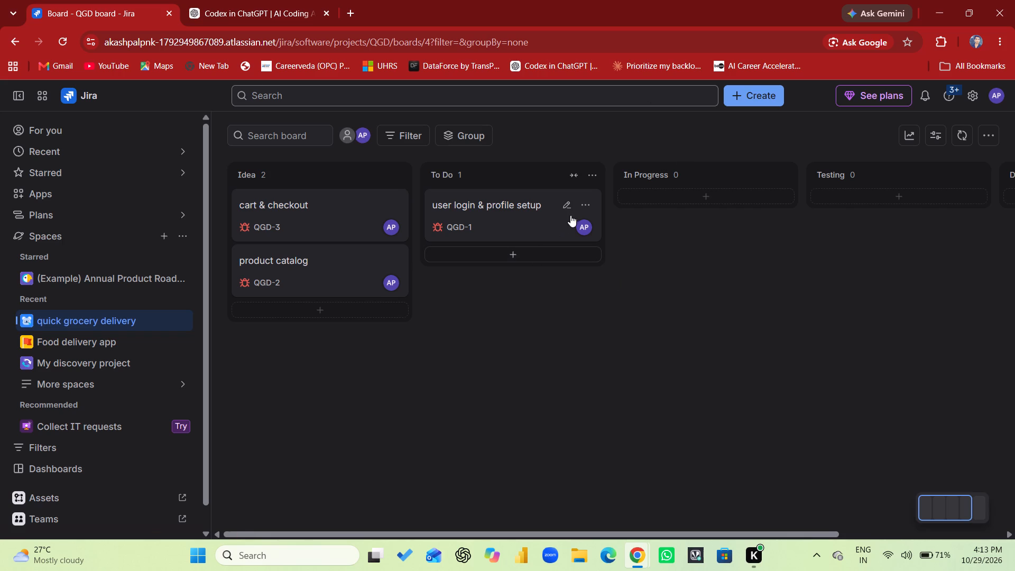
Open the details of the "user login & profile setup" work item in the To Do column.
{"action": "double_click", "coordinate": [511, 220]}
{"action": "double_click", "coordinate": [510, 217]}
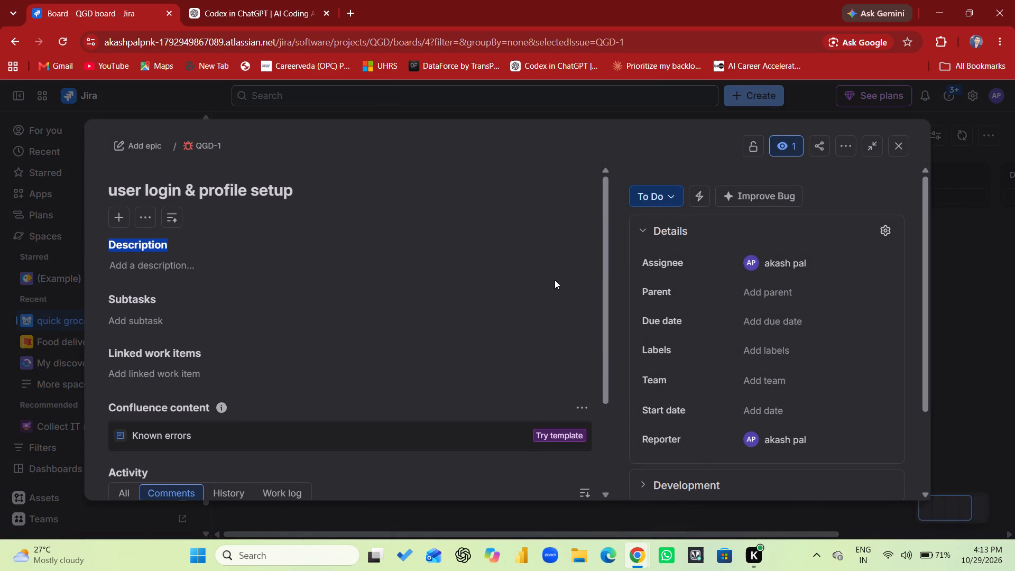
{"action": "left_click", "coordinate": [521, 287]}
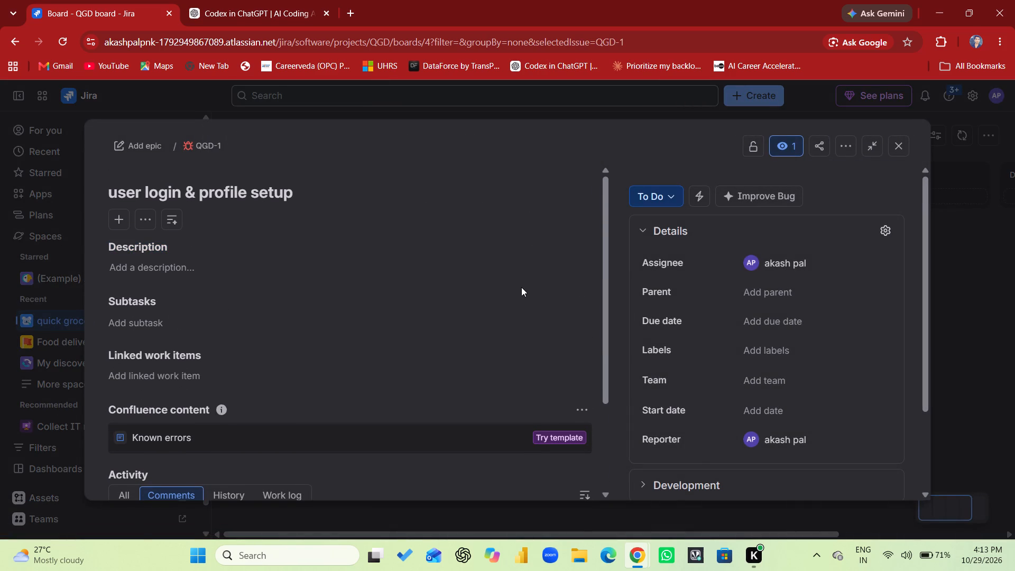
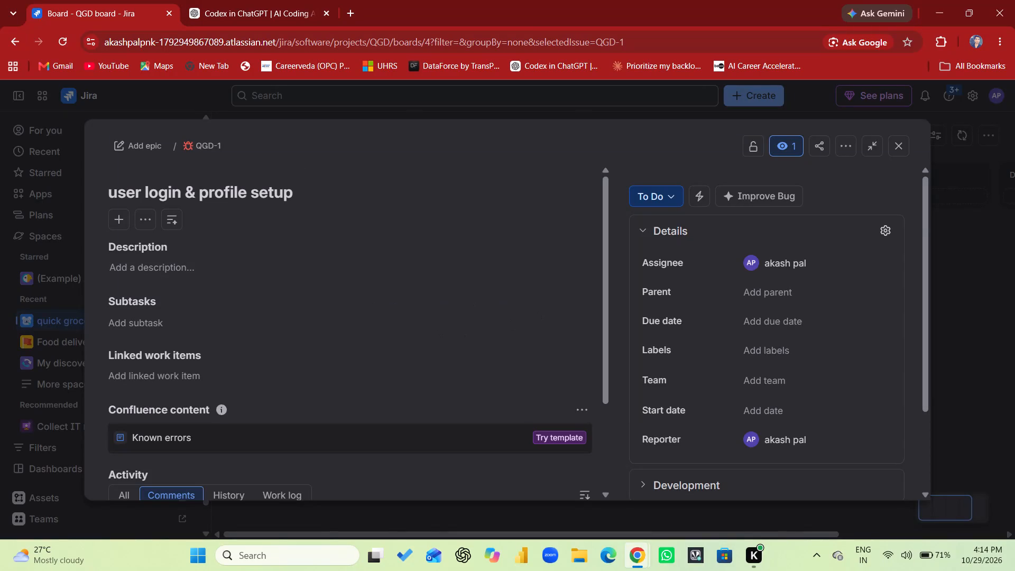
Start the work item's description with the text "impli".
{"action": "left_click", "coordinate": [199, 269]}
{"action": "type", "text": "impli"}
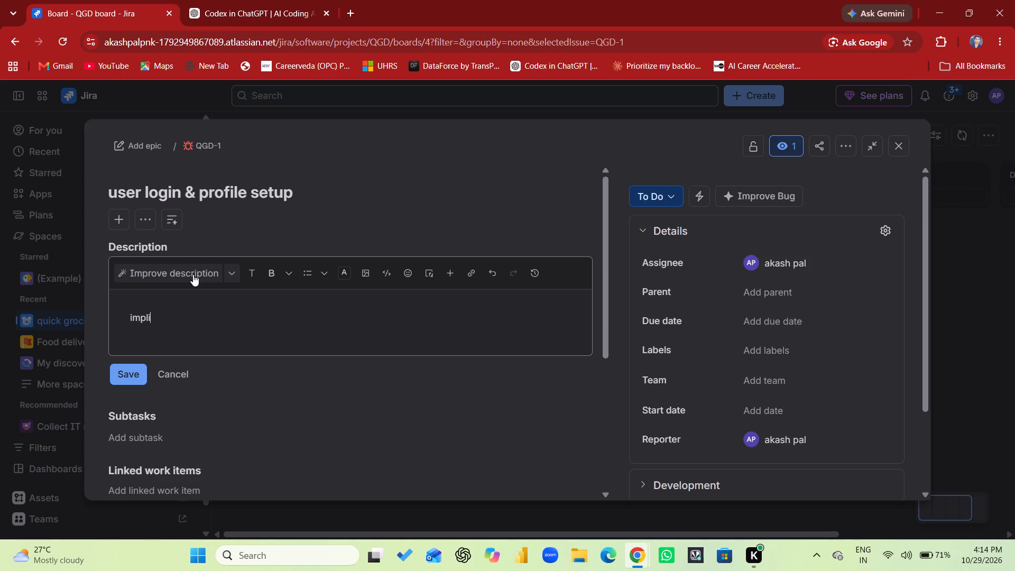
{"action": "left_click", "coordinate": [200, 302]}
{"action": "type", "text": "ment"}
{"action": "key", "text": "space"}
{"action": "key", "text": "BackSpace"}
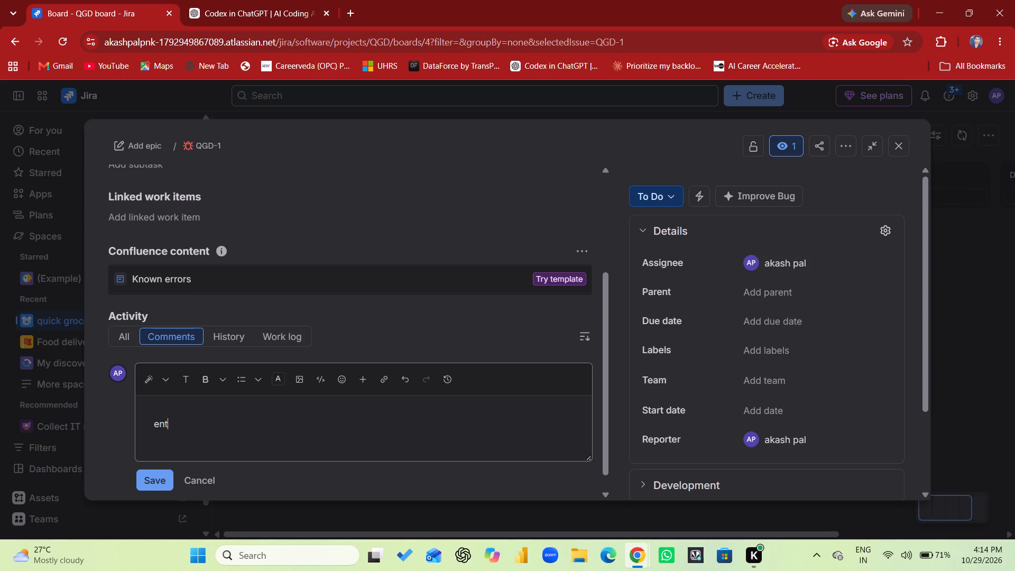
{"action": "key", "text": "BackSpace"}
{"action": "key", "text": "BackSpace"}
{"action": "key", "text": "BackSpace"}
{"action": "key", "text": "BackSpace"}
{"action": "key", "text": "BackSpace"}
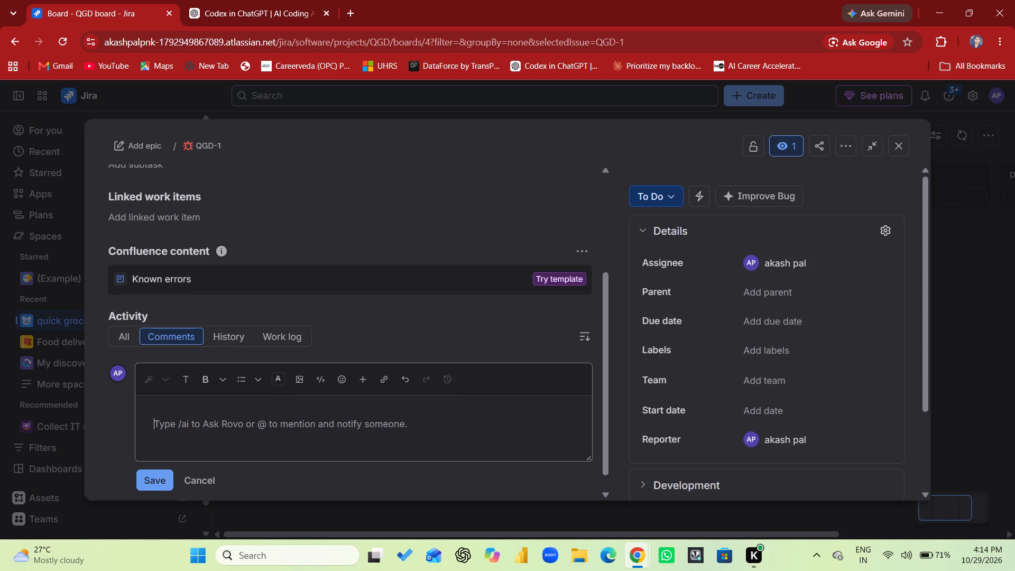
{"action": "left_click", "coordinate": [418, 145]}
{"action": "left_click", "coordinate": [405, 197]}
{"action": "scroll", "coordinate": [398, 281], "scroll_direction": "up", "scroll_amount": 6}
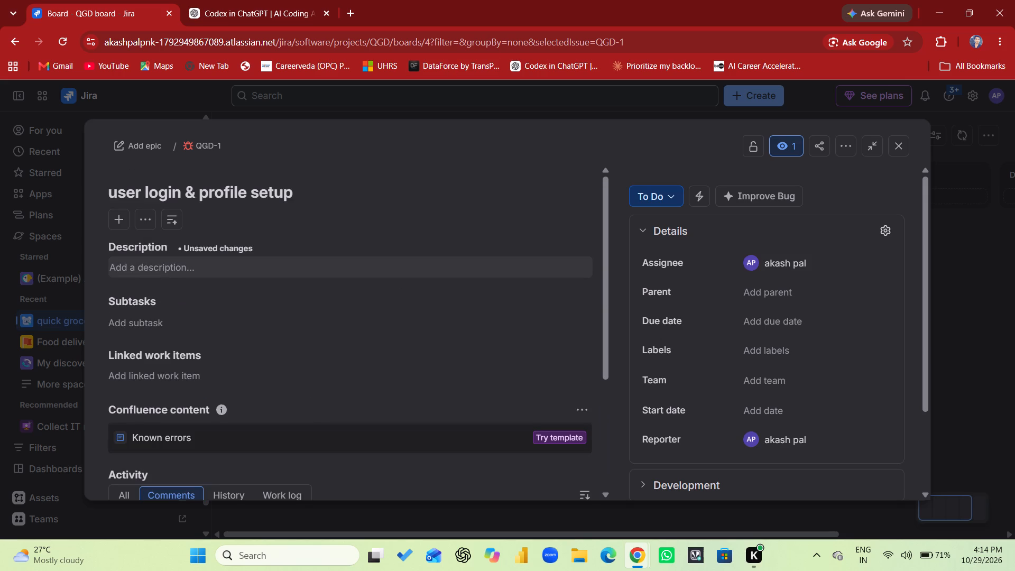
Reopen the unsaved description draft and extend it to read "impliment user authentication for the quickgrocery".
{"action": "left_click", "coordinate": [174, 269]}
{"action": "left_click", "coordinate": [161, 314]}
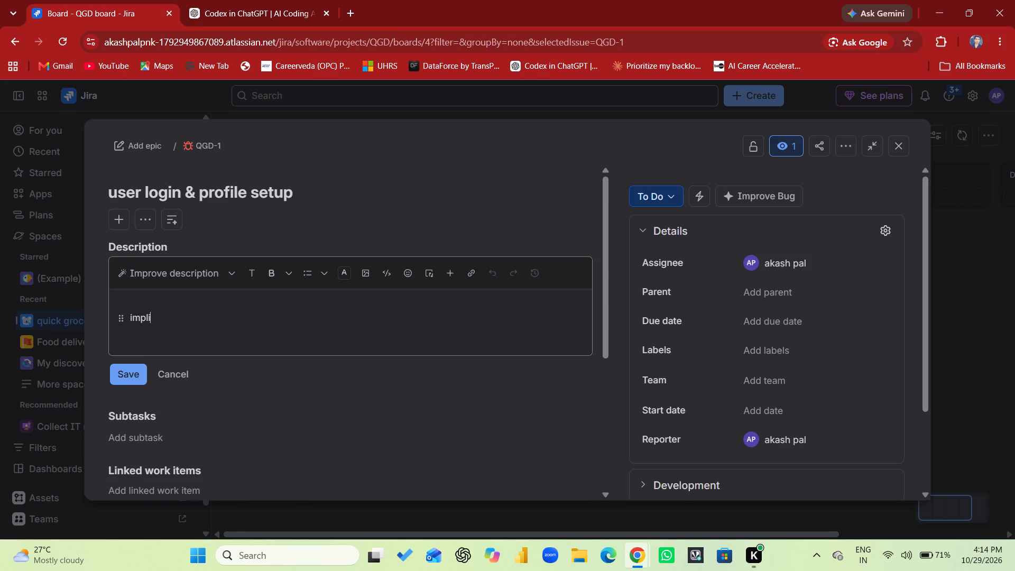
{"action": "type", "text": "ment"}
{"action": "key", "text": "space"}
{"action": "type", "text": "user"}
{"action": "key", "text": "space"}
{"action": "type", "text": "authenticatio"}
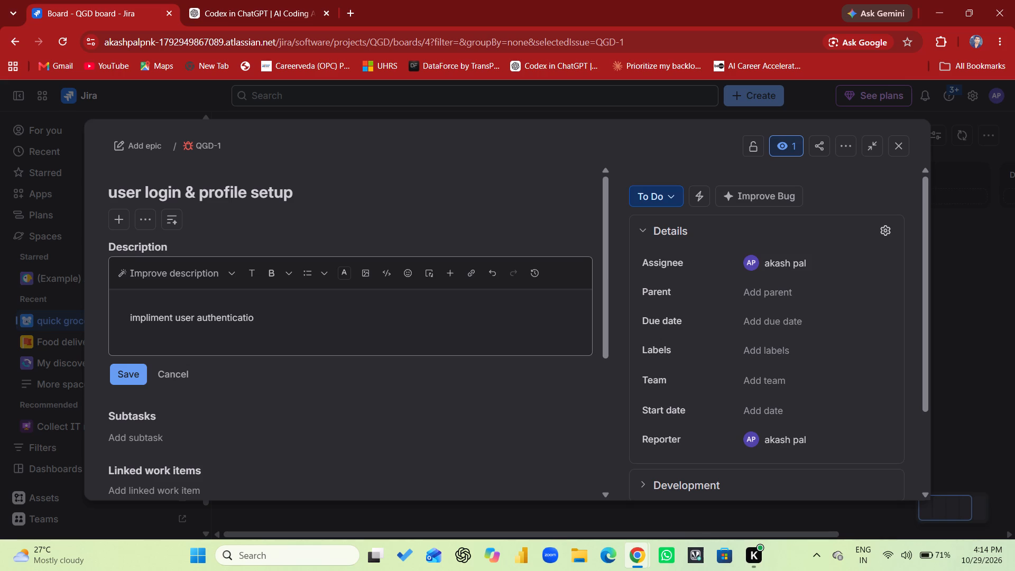
{"action": "type", "text": "n"}
{"action": "key", "text": "space"}
{"action": "type", "text": "for th"}
{"action": "type", "text": "e n"}
{"action": "key", "text": "BackSpace"}
{"action": "type", "text": "qu"}
{"action": "type", "text": "ick"}
{"action": "type", "text": "groc"}
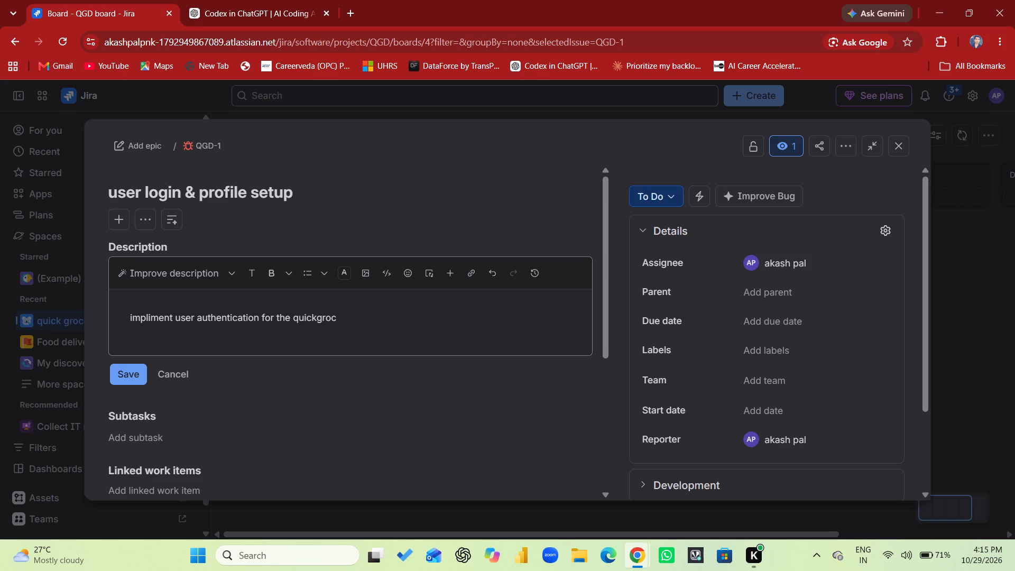
{"action": "type", "text": "ery"}
{"action": "key", "text": "space"}
Insert a space between "quick" and "grocery" in the description.
{"action": "key", "text": "Left"}
{"action": "key", "text": "Left"}
{"action": "key", "text": "Left"}
{"action": "key", "text": "Left"}
{"action": "key", "text": "Left"}
{"action": "key", "text": "Left"}
{"action": "key", "text": "Left"}
{"action": "key", "text": "Left"}
{"action": "key", "text": "space"}
Continue the description after "quick grocery" with "delivery app user".
{"action": "key", "text": "Right"}
{"action": "key", "text": "Right"}
{"action": "key", "text": "Right"}
{"action": "key", "text": "Right"}
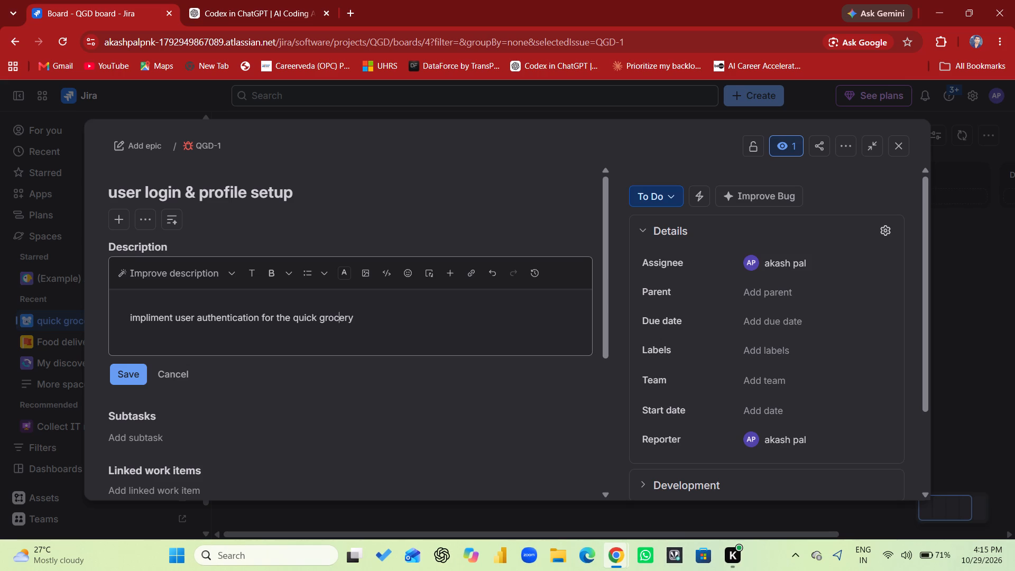
{"action": "key", "text": "Right"}
{"action": "key", "text": "Right"}
{"action": "key", "text": "Right"}
{"action": "key", "text": "space"}
{"action": "type", "text": "de"}
{"action": "type", "text": "lo"}
{"action": "key", "text": "BackSpace"}
{"action": "type", "text": "ivery a"}
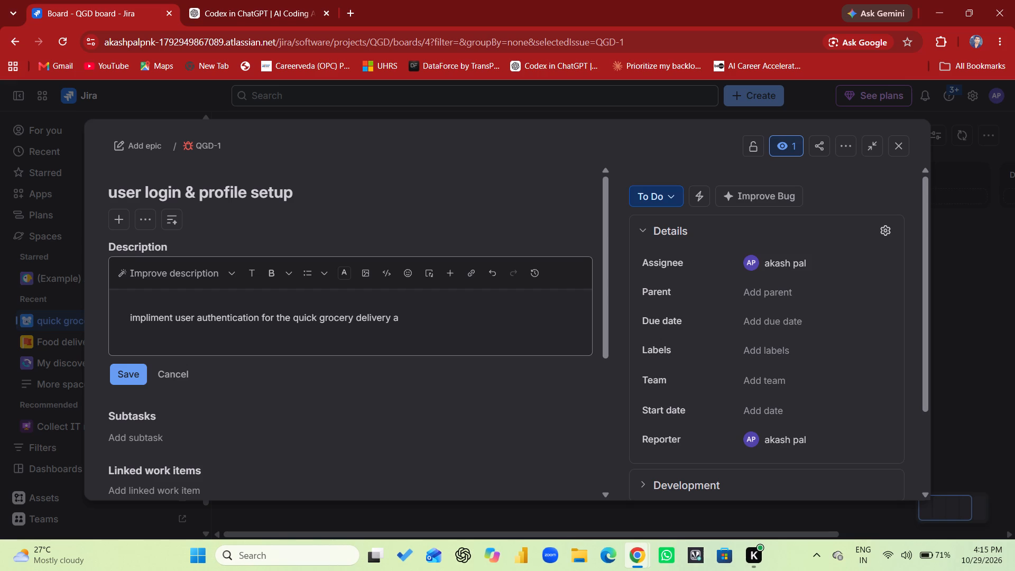
{"action": "type", "text": "pp usser"}
{"action": "key", "text": "space"}
{"action": "key", "text": "BackSpace"}
{"action": "key", "text": "BackSpace"}
{"action": "key", "text": "BackSpace"}
{"action": "key", "text": "BackSpace"}
{"action": "type", "text": "er"}
{"action": "key", "text": "space"}
Continue the description with "should be able to sign up and".
{"action": "key", "text": "s"}
{"action": "type", "text": "hould"}
{"action": "key", "text": "space"}
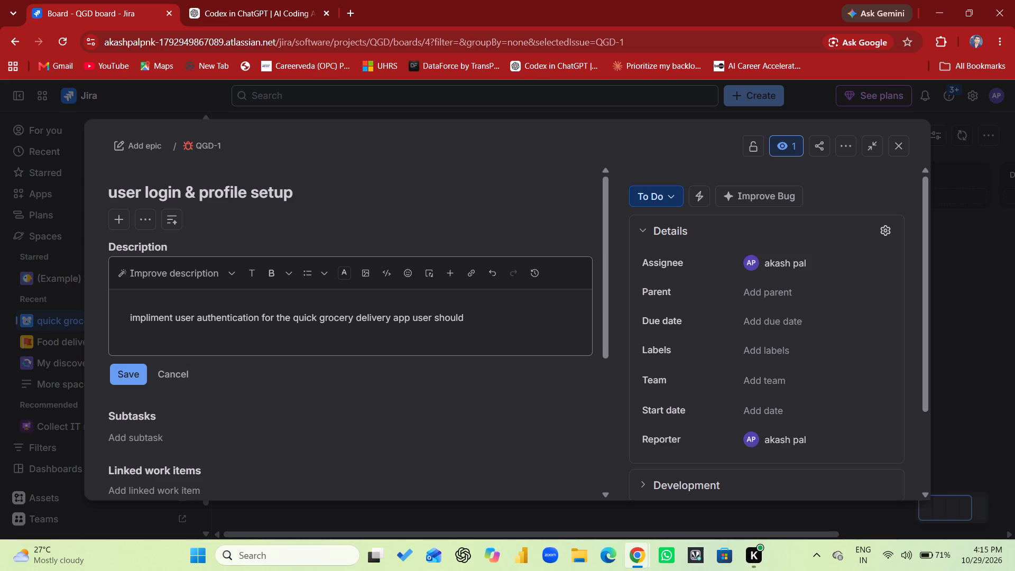
{"action": "type", "text": "be able"}
{"action": "key", "text": "space"}
{"action": "type", "text": "to"}
{"action": "key", "text": "space"}
{"action": "type", "text": "si"}
{"action": "type", "text": "gn"}
{"action": "key", "text": "space"}
{"action": "key", "text": "u"}
{"action": "type", "text": "p and"}
{"action": "key", "text": "space"}
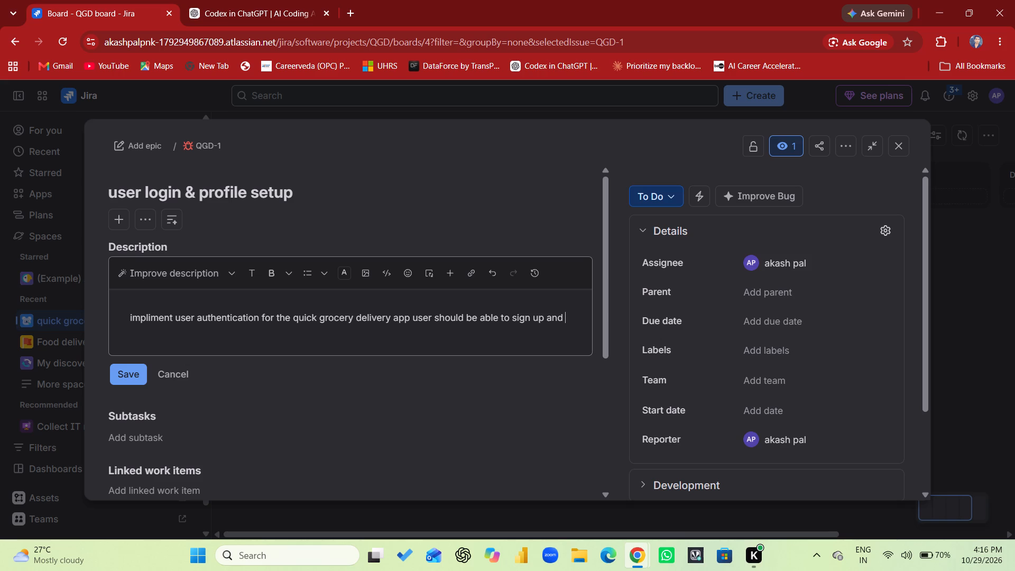
Continue the description after "sign up and" with "log in using their moblie number with otp verification".
{"action": "type", "text": "log in u"}
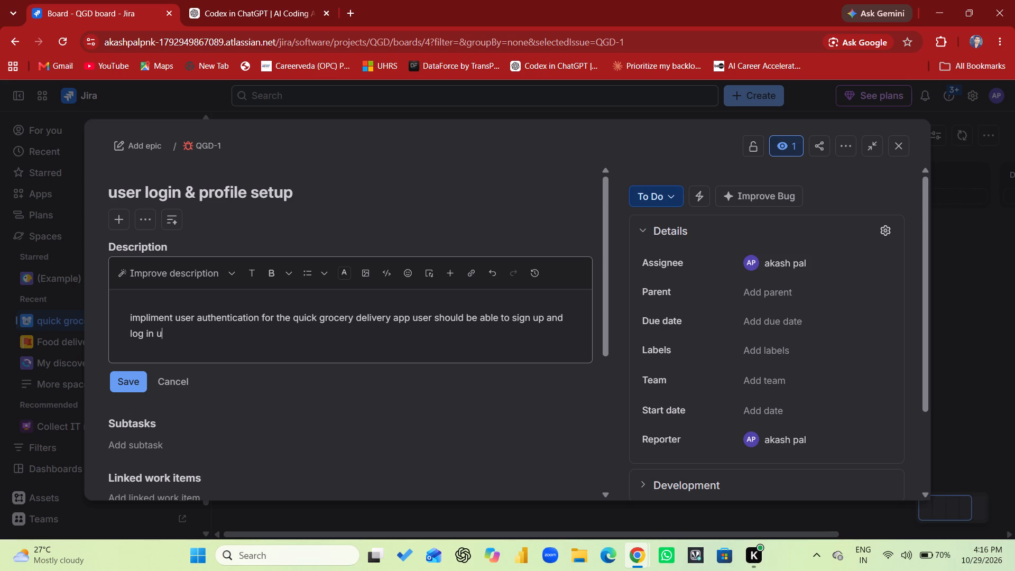
{"action": "type", "text": "sing"}
{"action": "key", "text": "space"}
{"action": "type", "text": "their"}
{"action": "key", "text": "space"}
{"action": "type", "text": "moblie number"}
{"action": "key", "text": "space"}
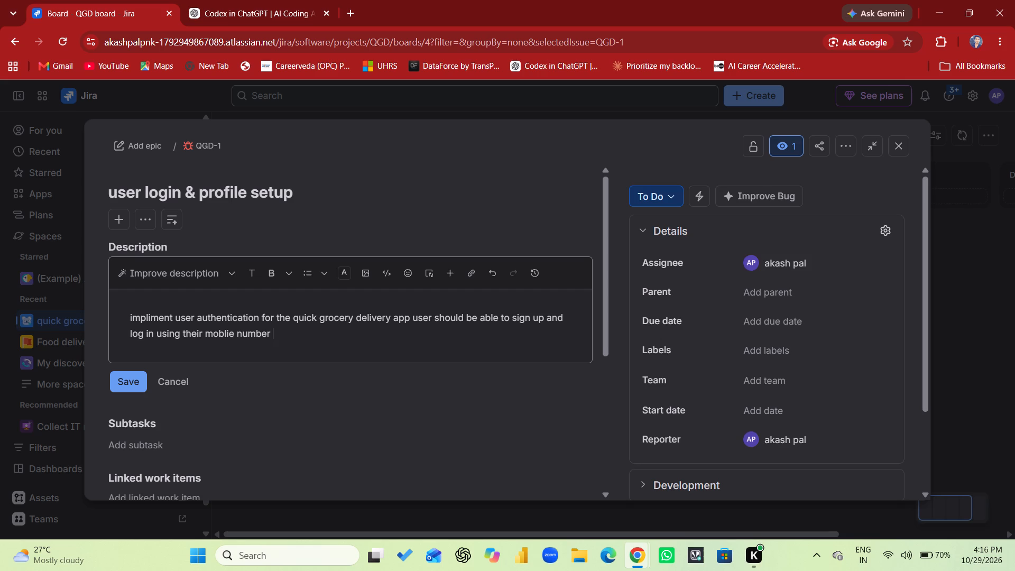
{"action": "type", "text": "with o"}
{"action": "type", "text": "tp ver"}
{"action": "key", "text": "i"}
{"action": "type", "text": "fica"}
{"action": "type", "text": "tion"}
{"action": "key", "text": "space"}
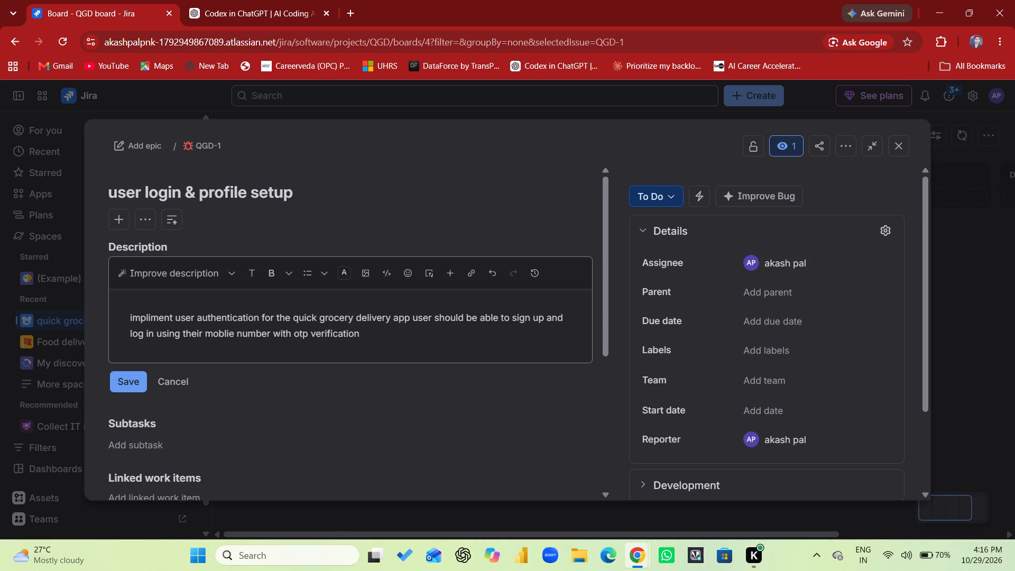
Continue the description after "otp verification" with "once logged in suers".
{"action": "type", "text": "once"}
{"action": "key", "text": "space"}
{"action": "type", "text": "logged"}
{"action": "key", "text": "space"}
{"action": "type", "text": "in"}
{"action": "key", "text": "space"}
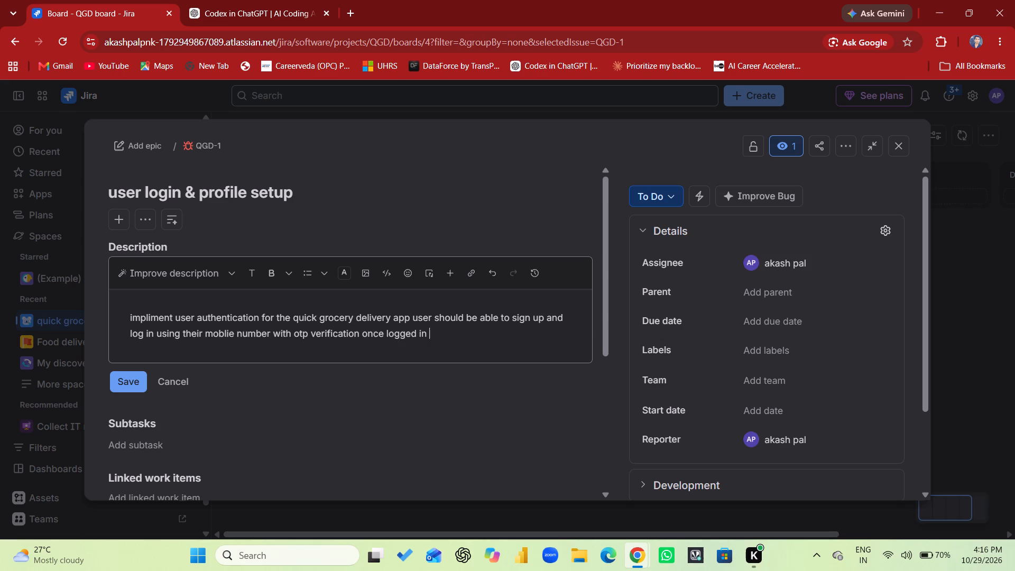
{"action": "type", "text": "suers"}
{"action": "key", "text": "space"}
Correct the misspelled last word "suers" in the description so that it reads "users".
{"action": "key", "text": "Left"}
{"action": "key", "text": "Left"}
{"action": "key", "text": "Left"}
{"action": "key", "text": "Left"}
{"action": "key", "text": "Left"}
{"action": "key", "text": "BackSpace"}
{"action": "key", "text": "Right"}
{"action": "key", "text": "s"}
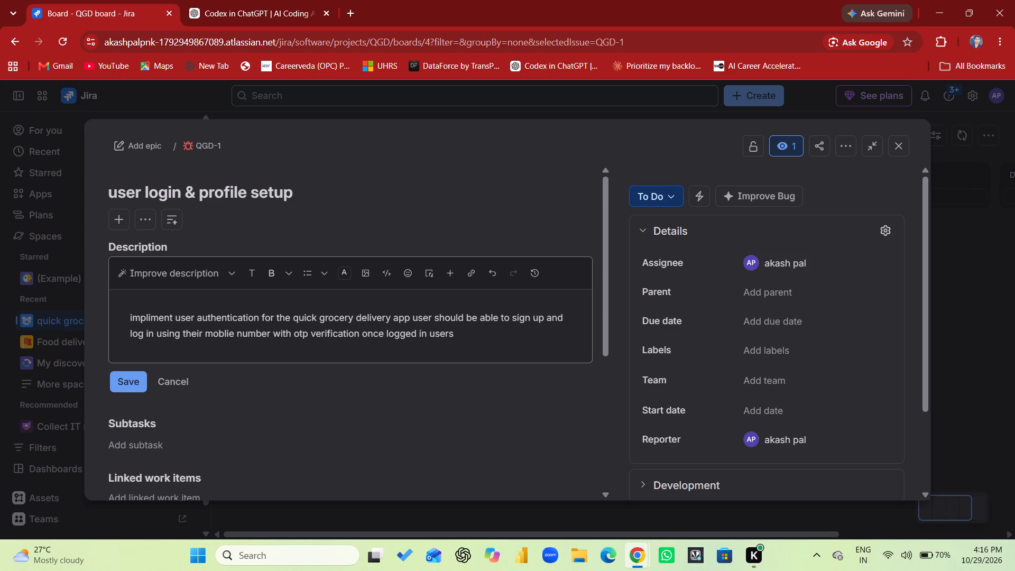
{"action": "key", "text": "Right"}
{"action": "key", "text": "Right"}
{"action": "key", "text": "Right"}
Continue the description after "once logged in users" with "can view and update".
{"action": "key", "text": "space"}
{"action": "type", "text": "can"}
{"action": "key", "text": "space"}
{"action": "type", "text": "vie"}
{"action": "type", "text": "w"}
{"action": "key", "text": "space"}
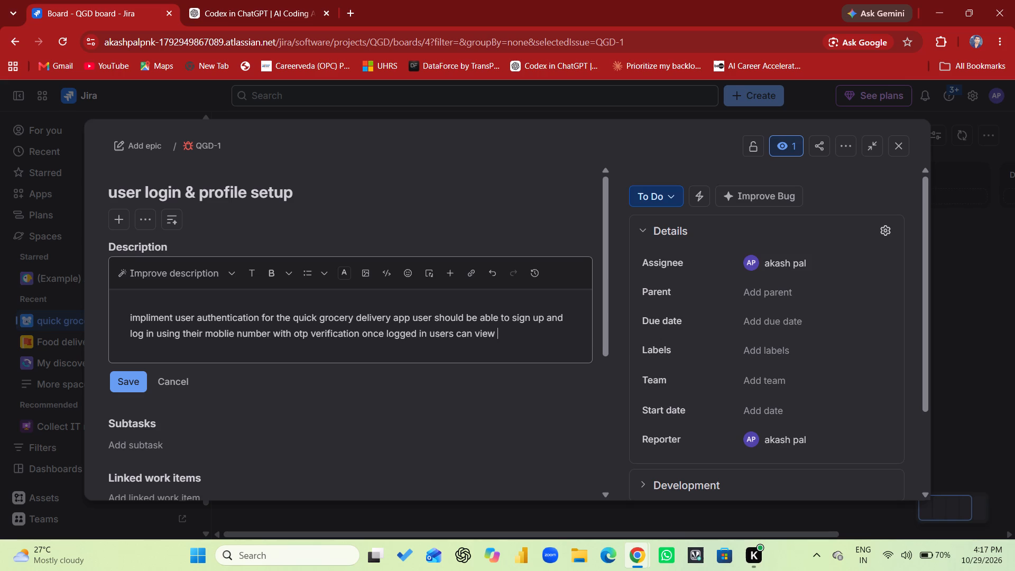
{"action": "key", "text": "a"}
{"action": "type", "text": "nd"}
{"action": "key", "text": "space"}
{"action": "key", "text": "u"}
{"action": "type", "text": "pdate"}
{"action": "key", "text": "space"}
Continue the description after "can view and update" with "their profile details".
{"action": "type", "text": "their"}
{"action": "key", "text": "space"}
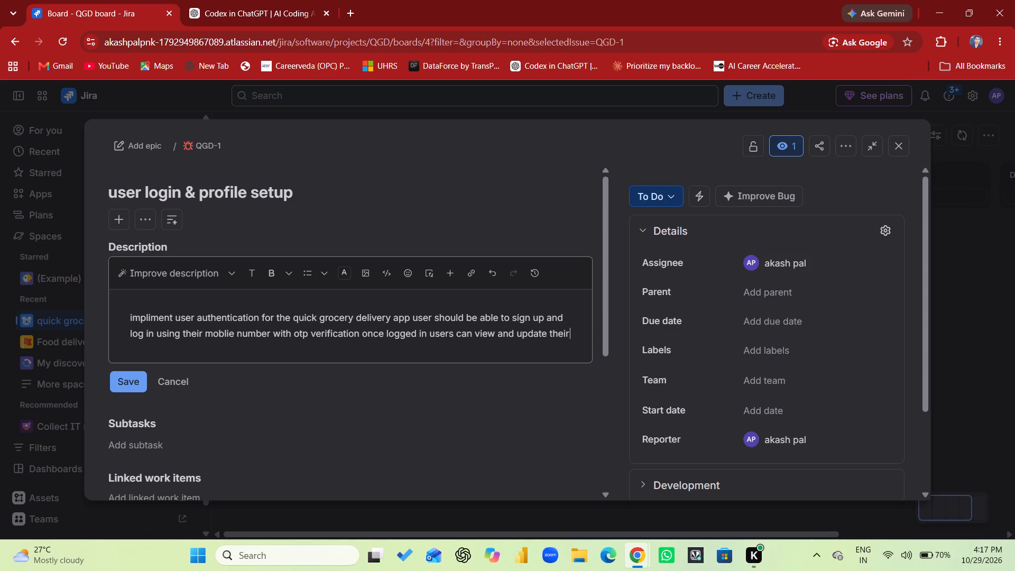
{"action": "type", "text": "profile"}
{"action": "key", "text": "space"}
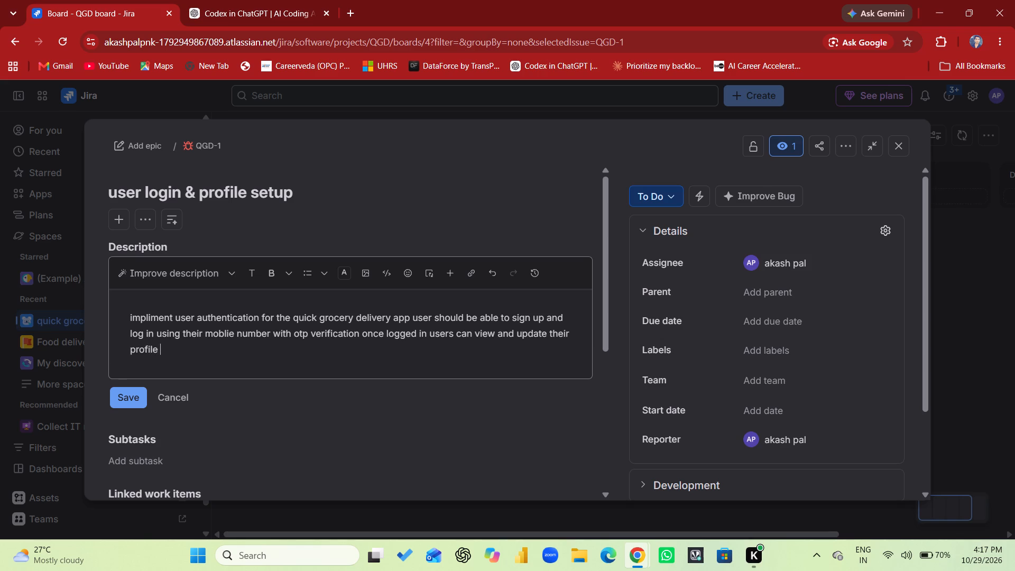
{"action": "type", "text": "details"}
{"action": "key", "text": "space"}
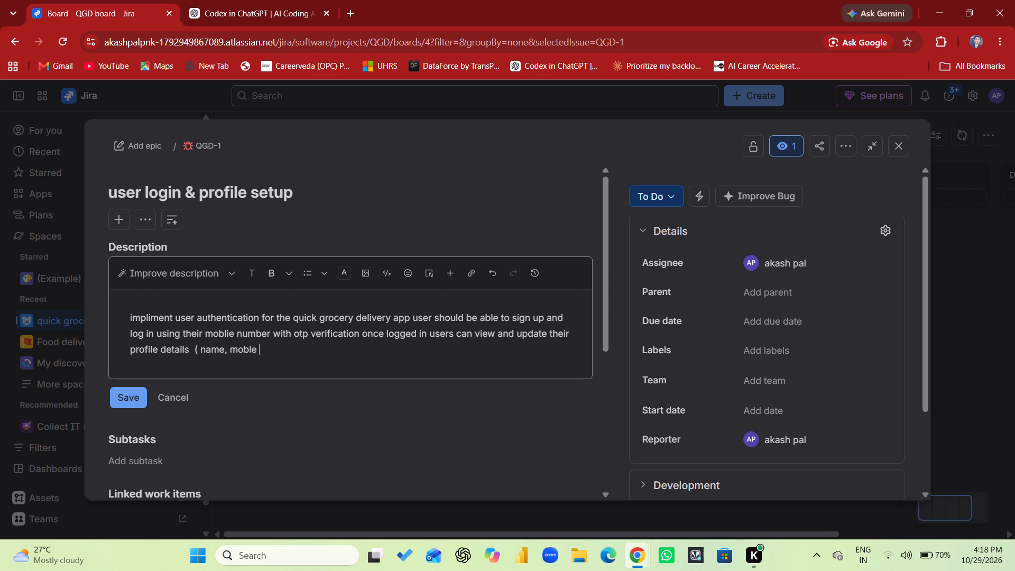
{"action": "type", "text": "number"}
{"action": "type", "text": ","}
{"action": "key", "text": "space"}
Finish the description's bracketed list with "delivery address )" and save the description.
{"action": "type", "text": "delivery add"}
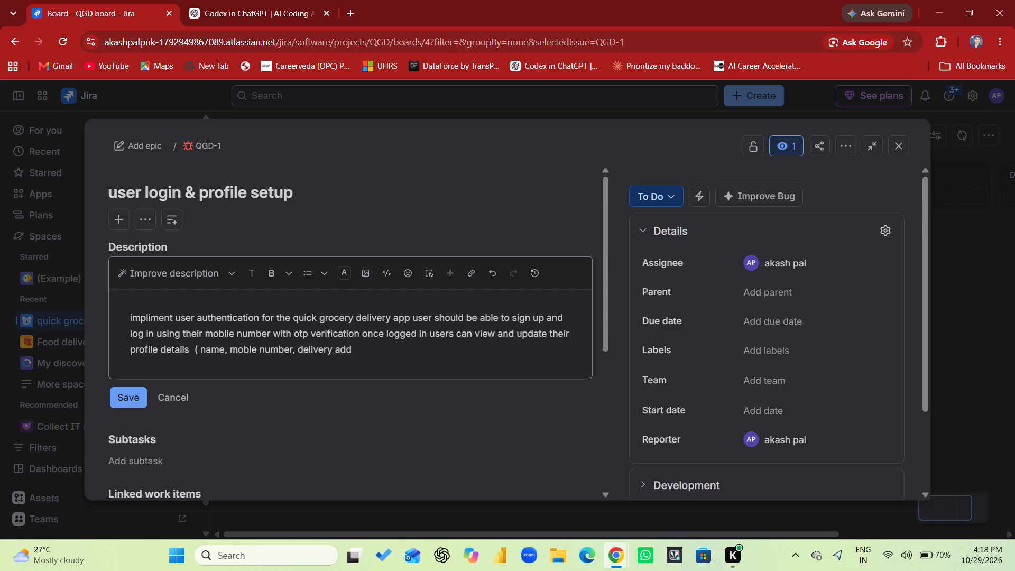
{"action": "type", "text": "ress"}
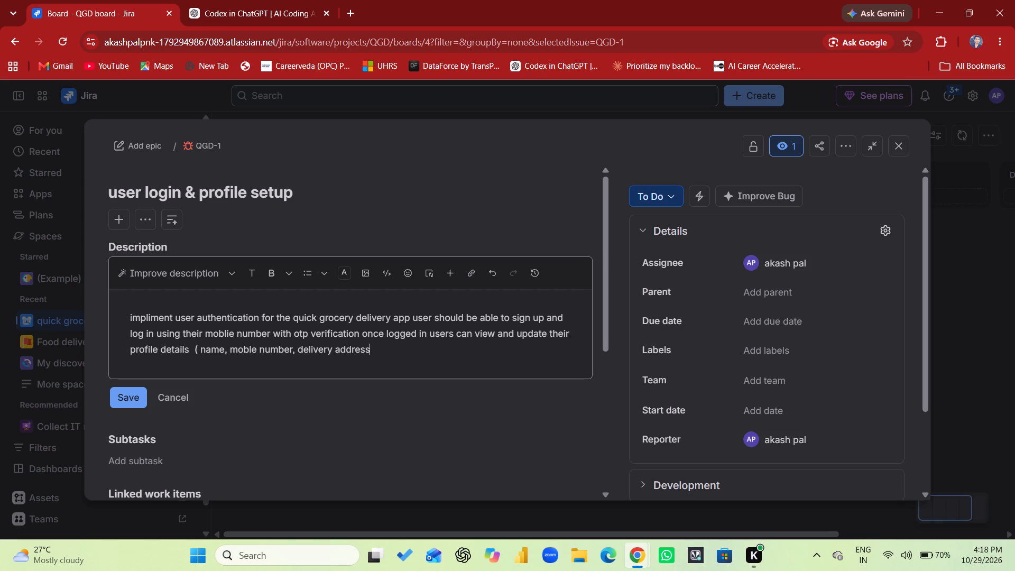
{"action": "key", "text": "space"}
{"action": "key", "text": "shift+parenright"}
{"action": "key", "text": "Return"}
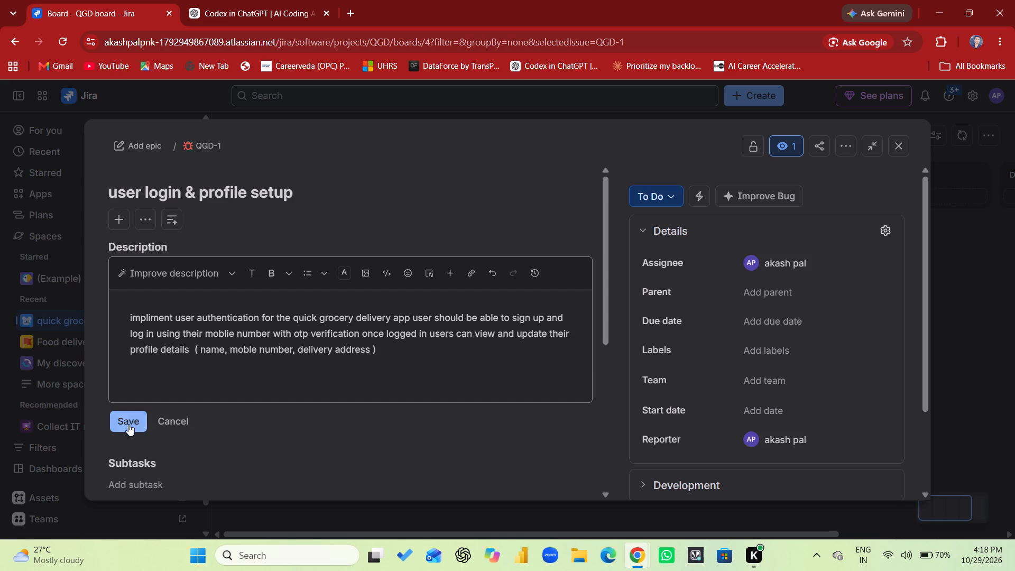
{"action": "left_click", "coordinate": [132, 418]}
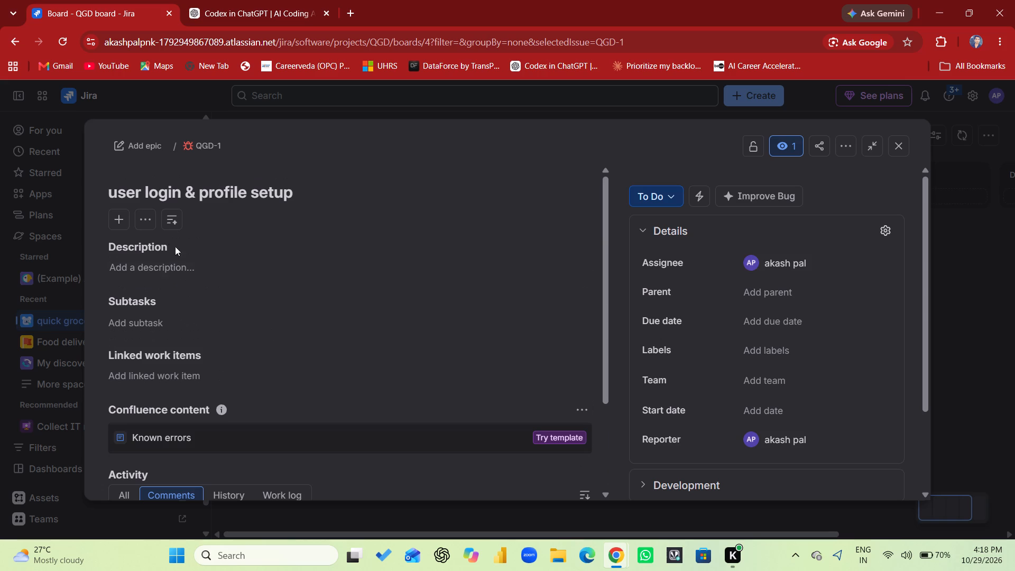
{"action": "left_click", "coordinate": [178, 274]}
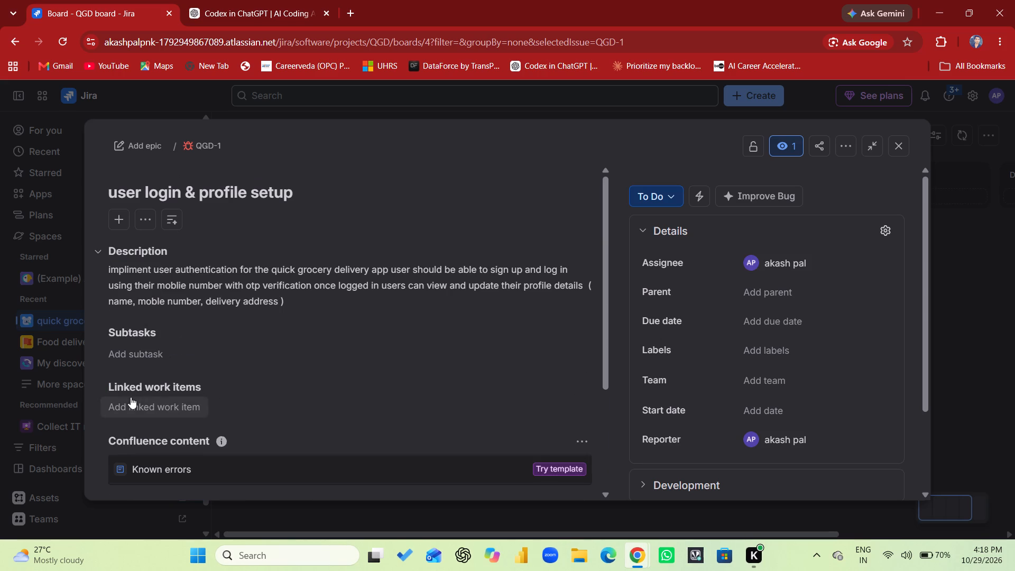
Start a new subtask under the user login & profile setup item and begin its name with "UI Design".
{"action": "left_click", "coordinate": [142, 352]}
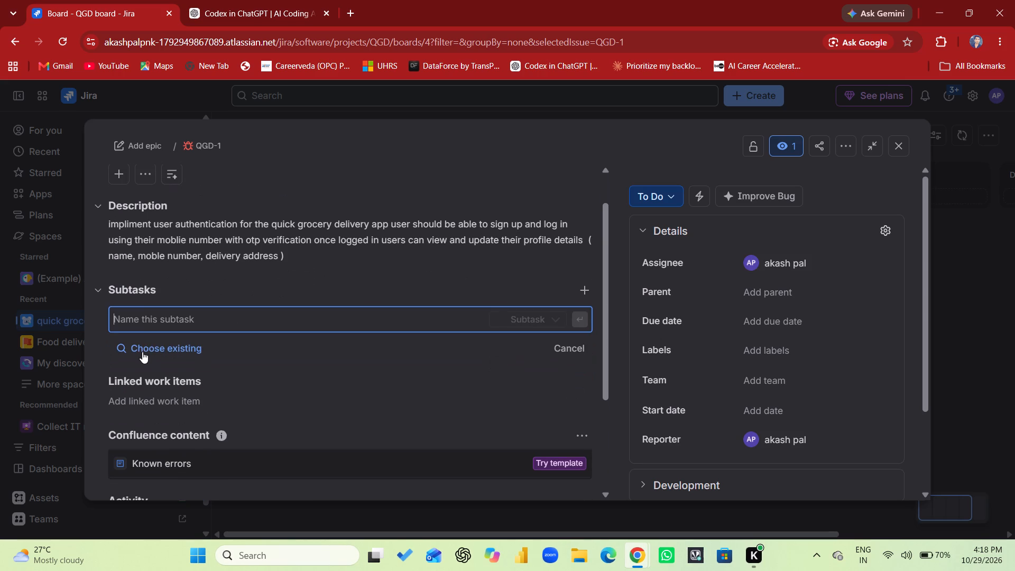
{"action": "left_click", "coordinate": [271, 315]}
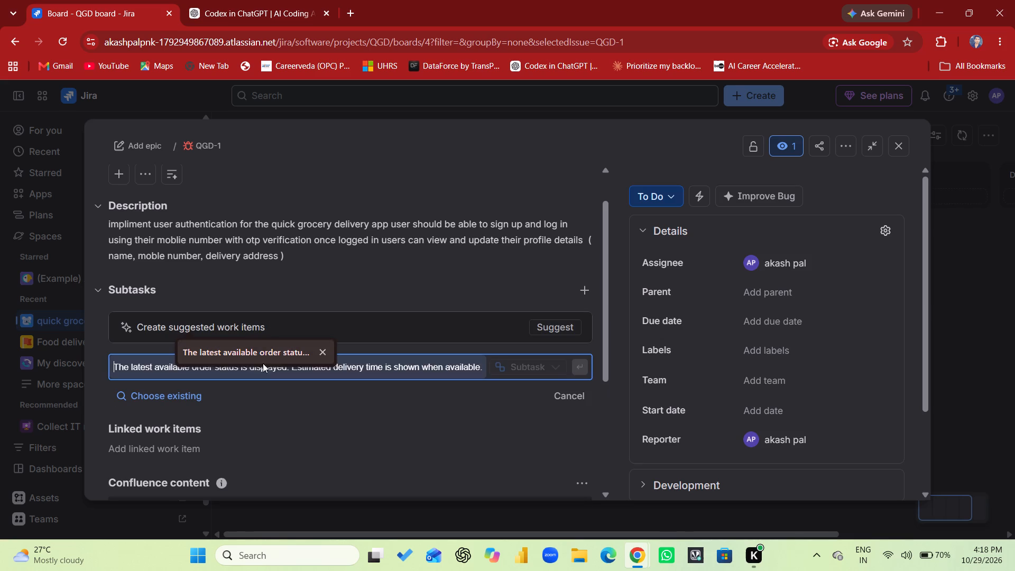
{"action": "left_click", "coordinate": [439, 359]}
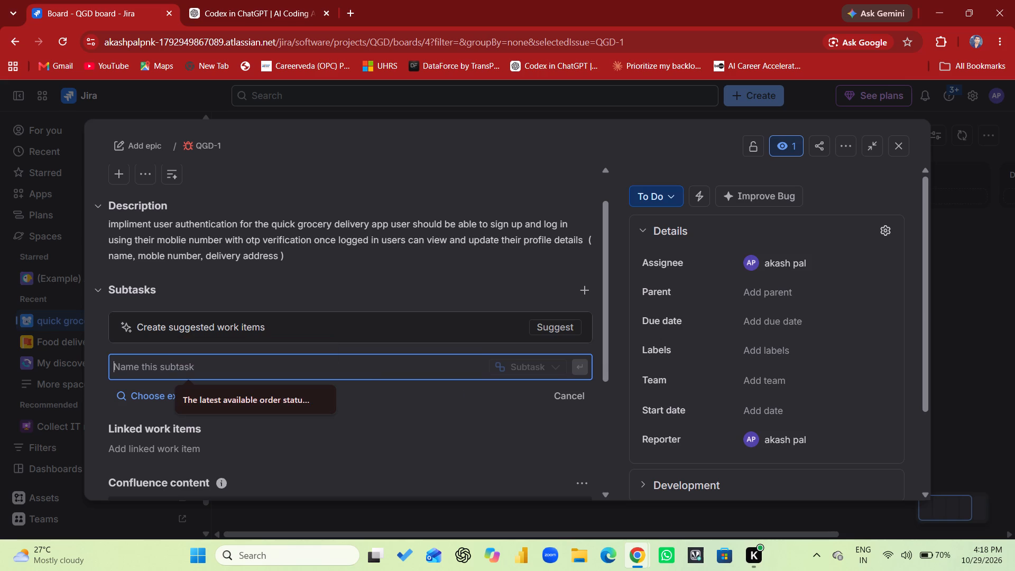
{"action": "left_click", "coordinate": [361, 365]}
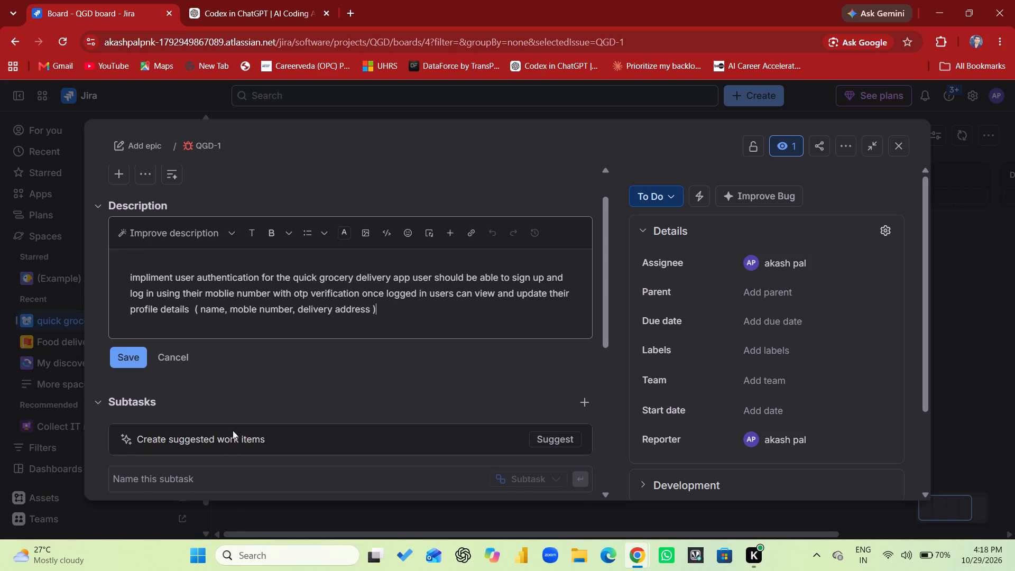
{"action": "left_click", "coordinate": [300, 438]}
{"action": "scroll", "coordinate": [328, 400], "scroll_direction": "down", "scroll_amount": 3}
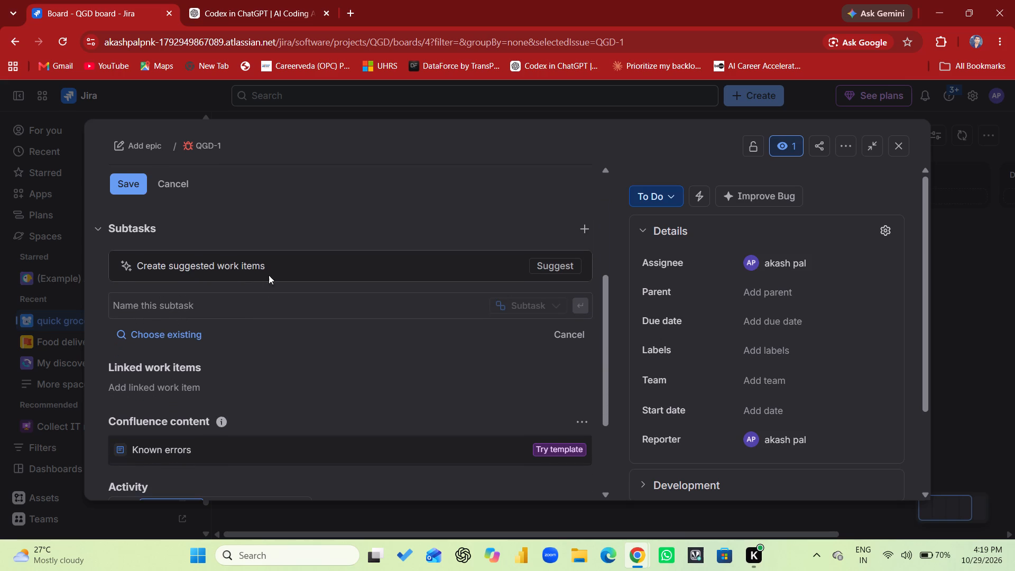
{"action": "left_click", "coordinate": [254, 312]}
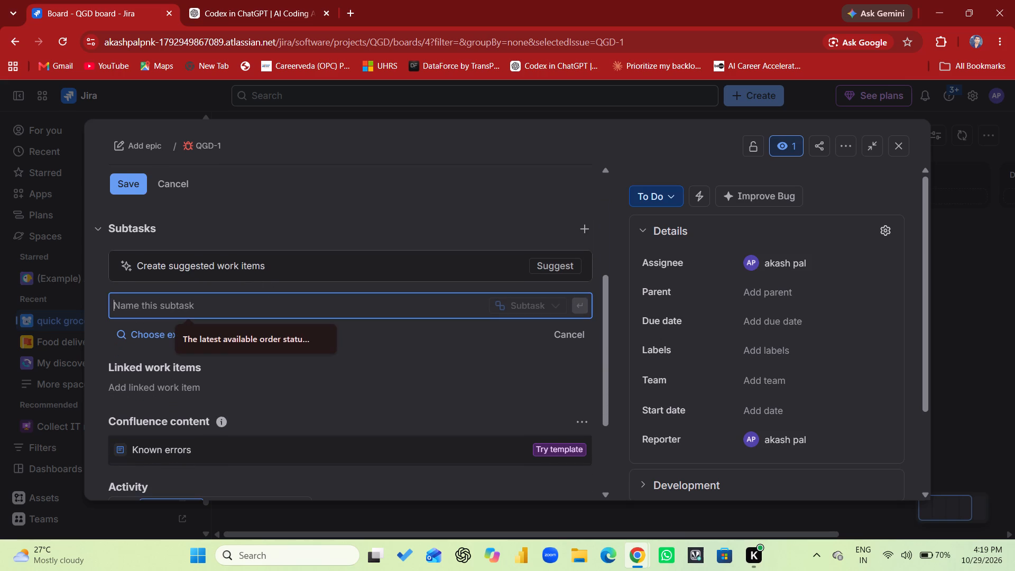
{"action": "type", "text": "ui"}
{"action": "key", "text": "space"}
{"action": "key", "text": "BackSpace"}
{"action": "key", "text": "BackSpace"}
{"action": "key", "text": "BackSpace"}
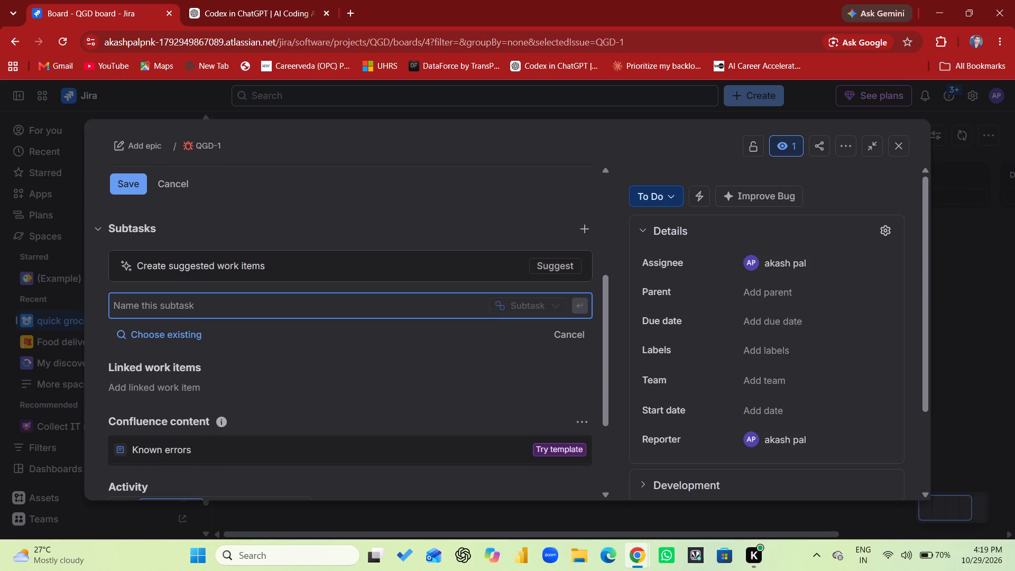
{"action": "type", "text": "UI"}
{"action": "key", "text": "space"}
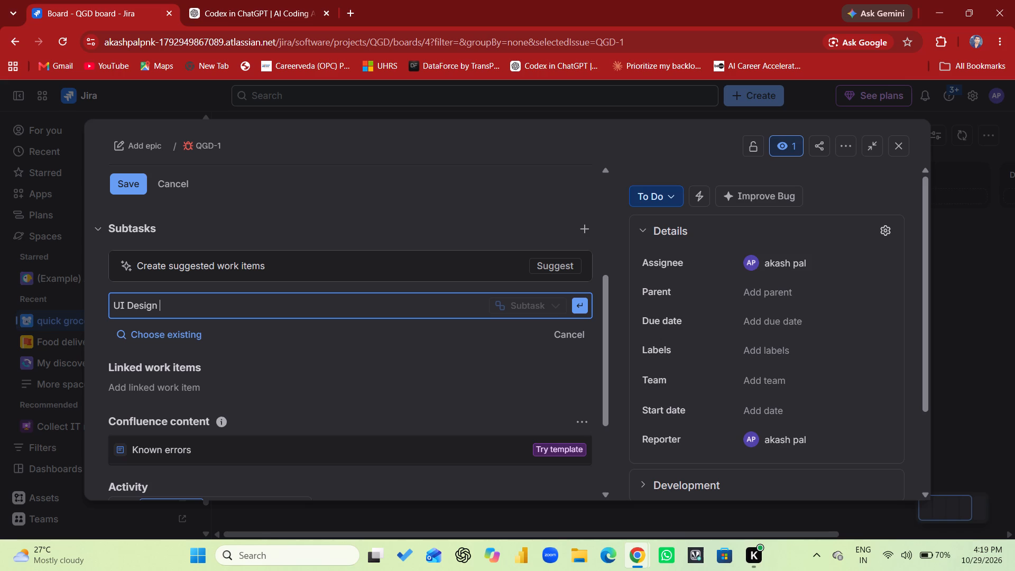
Continue the subtask name after "UI Design" with ":- create".
{"action": "key", "text": "c"}
{"action": "key", "text": "BackSpace"}
{"action": "key", "text": "shift+colon"}
{"action": "key", "text": "shift+underscore"}
{"action": "key", "text": "BackSpace"}
{"action": "type", "text": "-"}
{"action": "key", "text": "space"}
{"action": "type", "text": "create"}
{"action": "key", "text": "space"}
{"action": "key", "text": "space"}
Continue the subtask name after "UI Design :- create" with "login & signup".
{"action": "type", "text": "login"}
{"action": "key", "text": "space"}
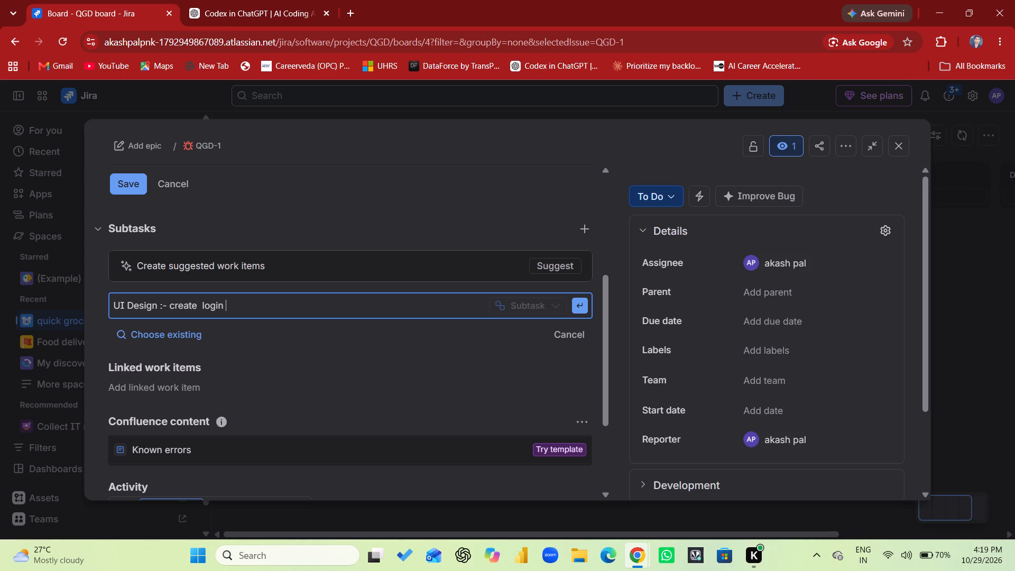
{"action": "type", "text": "&"}
{"action": "key", "text": "space"}
{"action": "type", "text": "si"}
{"action": "type", "text": "gnup"}
{"action": "key", "text": "space"}
Finish the subtask name with "wireframe/design banana" and create the subtask.
{"action": "type", "text": "wire"}
{"action": "key", "text": "space"}
{"action": "key", "text": "BackSpace"}
{"action": "type", "text": "frame"}
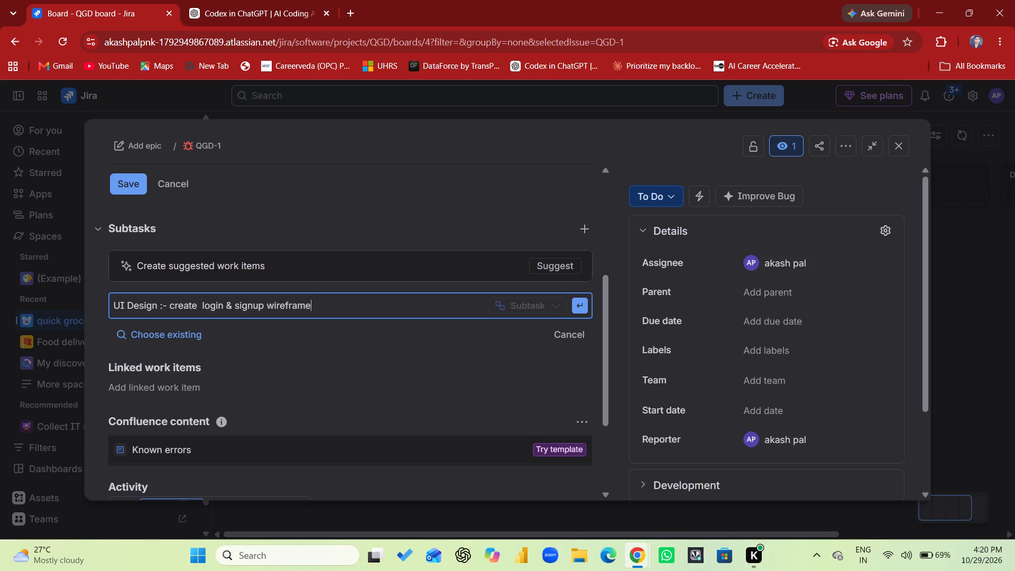
{"action": "key", "text": "slash"}
{"action": "type", "text": "de"}
{"action": "type", "text": "sign"}
{"action": "key", "text": "space"}
{"action": "type", "text": "banana"}
{"action": "key", "text": "Return"}
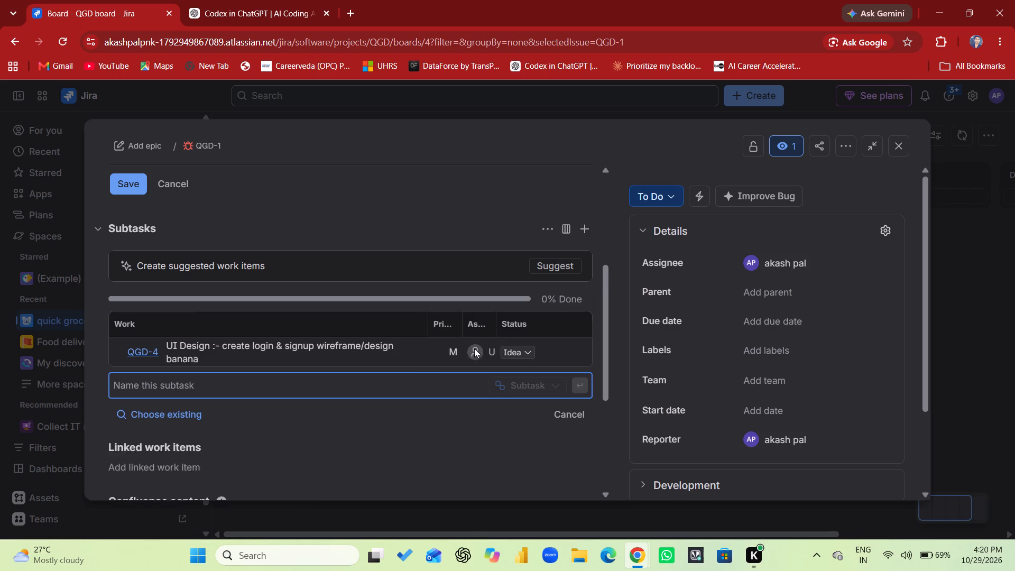
Begin naming a second subtask under the same work item with "API integration :-".
{"action": "scroll", "coordinate": [418, 417], "scroll_direction": "down", "scroll_amount": 1}
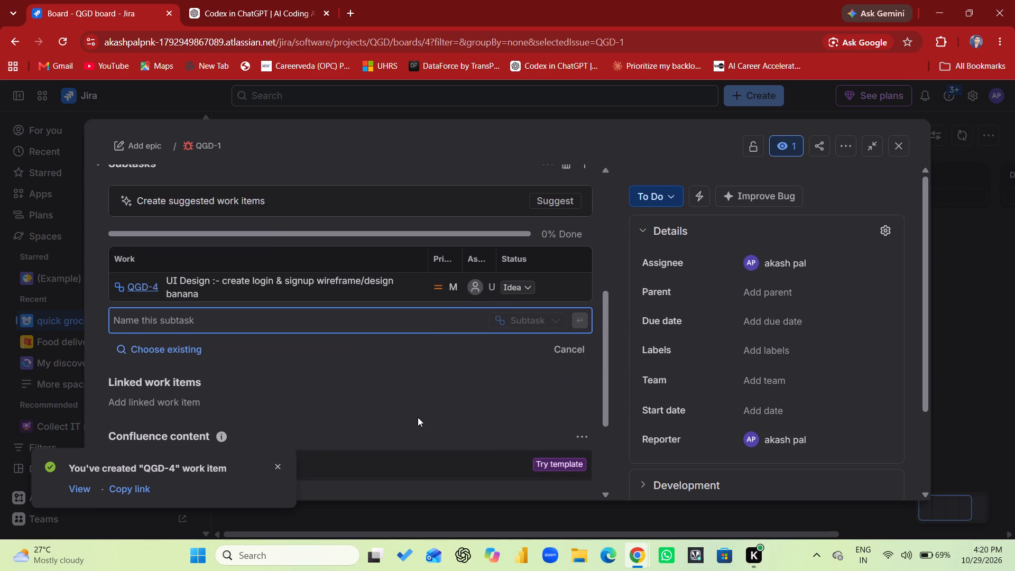
{"action": "scroll", "coordinate": [418, 417], "scroll_direction": "down", "scroll_amount": 2}
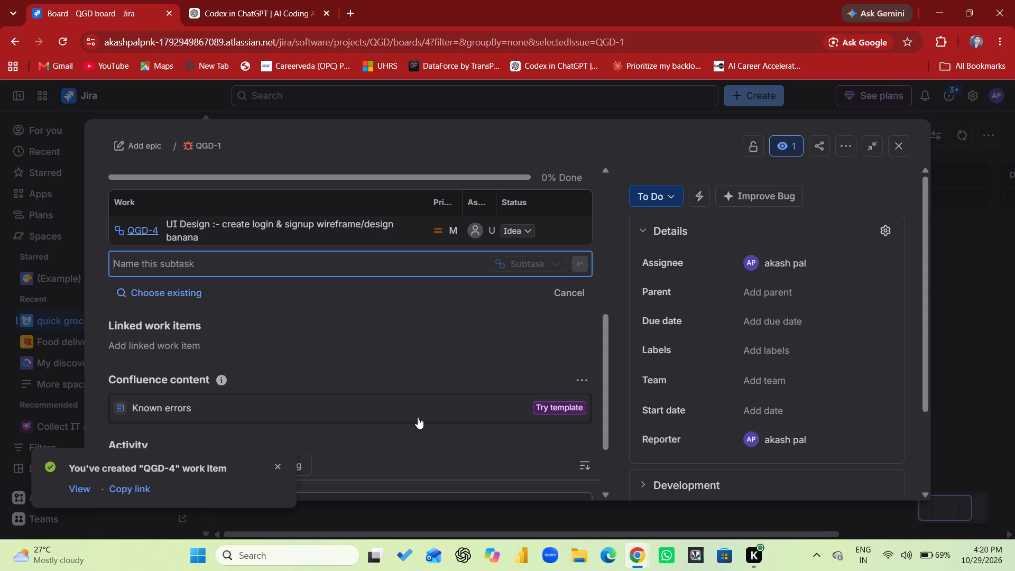
{"action": "left_click", "coordinate": [229, 262]}
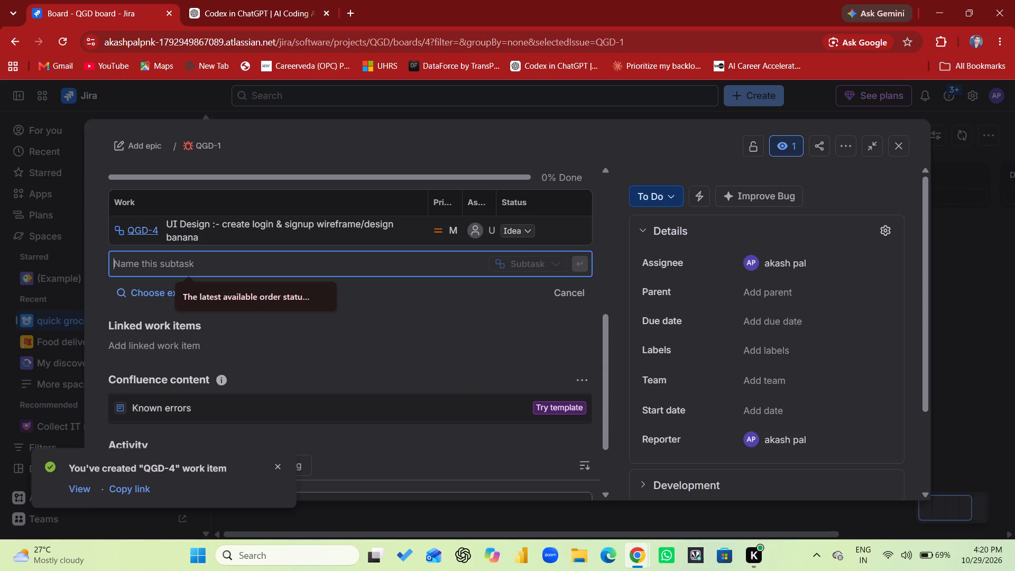
{"action": "type", "text": "API"}
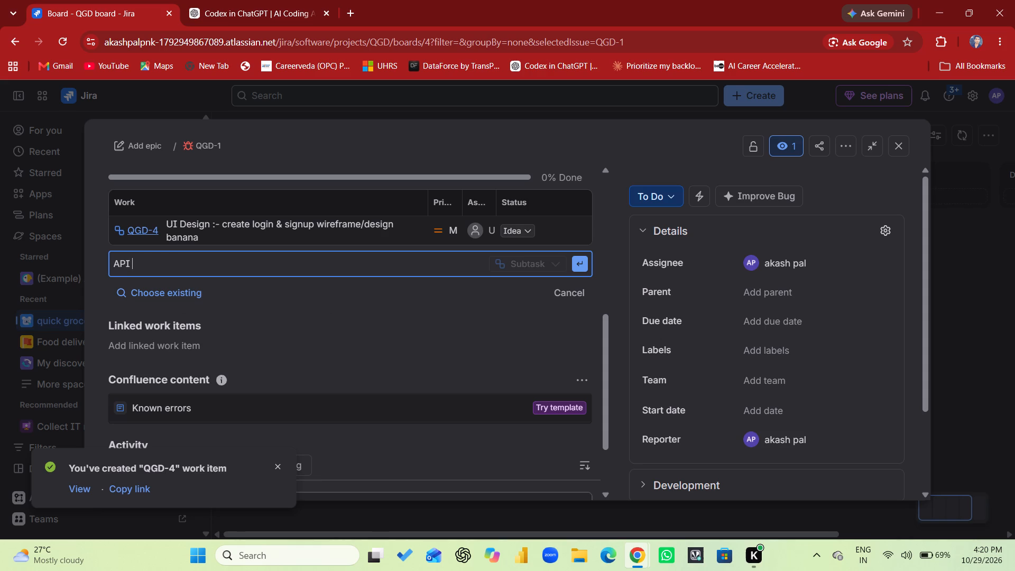
{"action": "type", "text": "in"}
{"action": "type", "text": "teg"}
{"action": "type", "text": "ration"}
{"action": "key", "text": "space"}
{"action": "key", "text": "period"}
{"action": "key", "text": "BackSpace"}
{"action": "key", "text": "semicolon"}
{"action": "key", "text": "BackSpace"}
{"action": "key", "text": "shift+colon"}
{"action": "type", "text": "-"}
{"action": "key", "text": "space"}
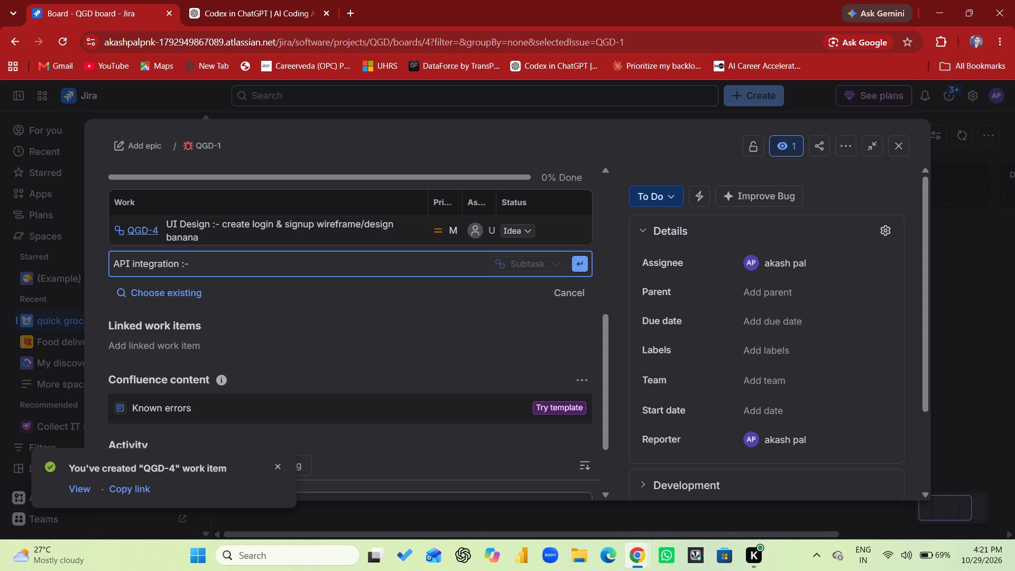
Switch to the JioSaavn music app and retry its server connection.
{"action": "left_click", "coordinate": [695, 555]}
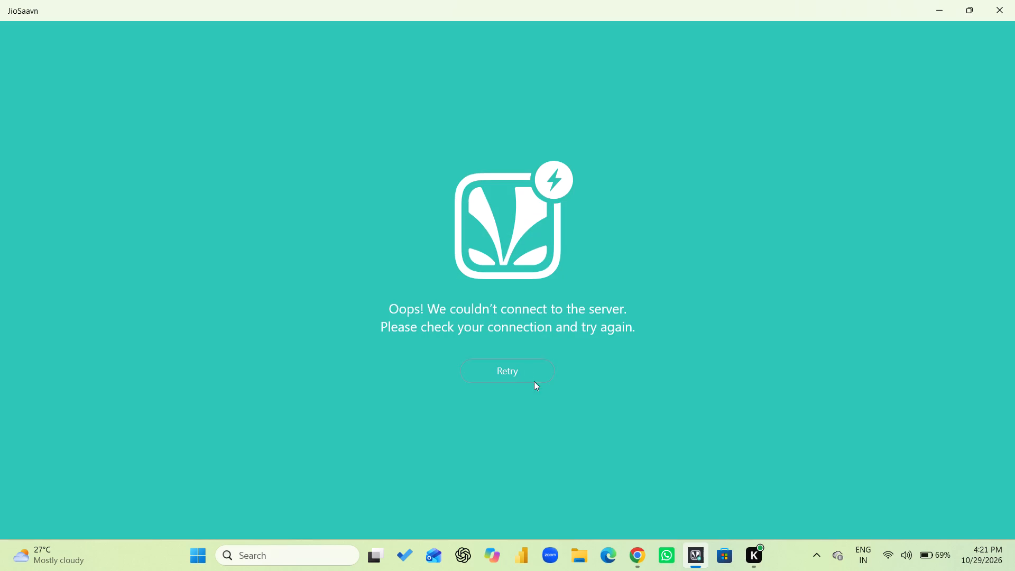
{"action": "left_click", "coordinate": [519, 362]}
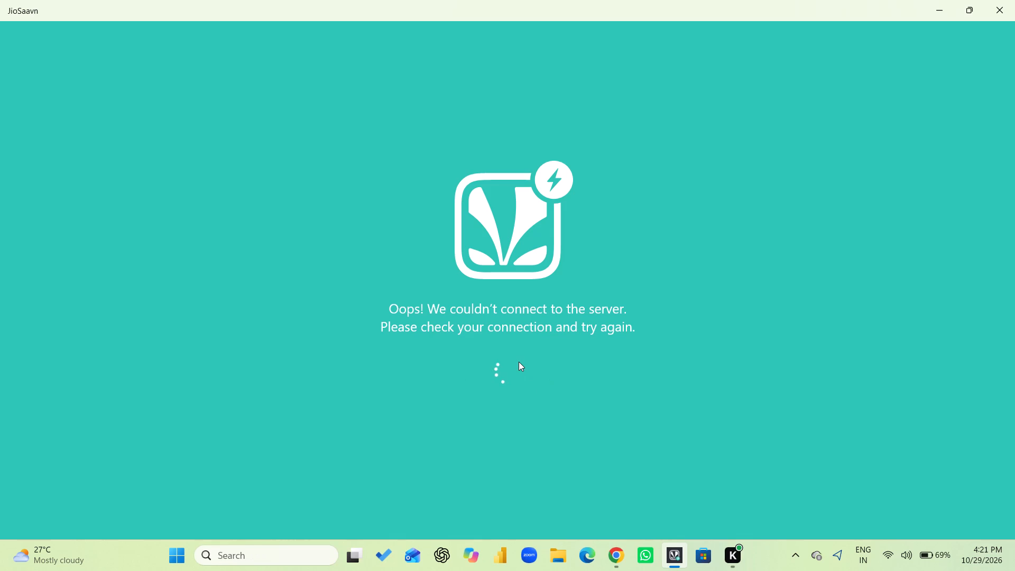
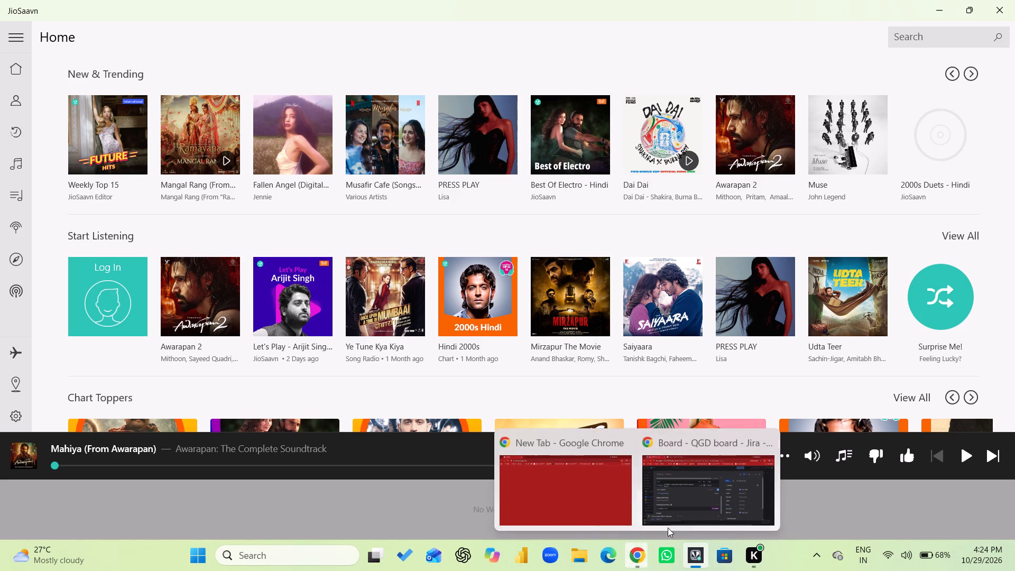
Switch from the music app back to the open Jira board in Chrome.
{"action": "left_click", "coordinate": [705, 493]}
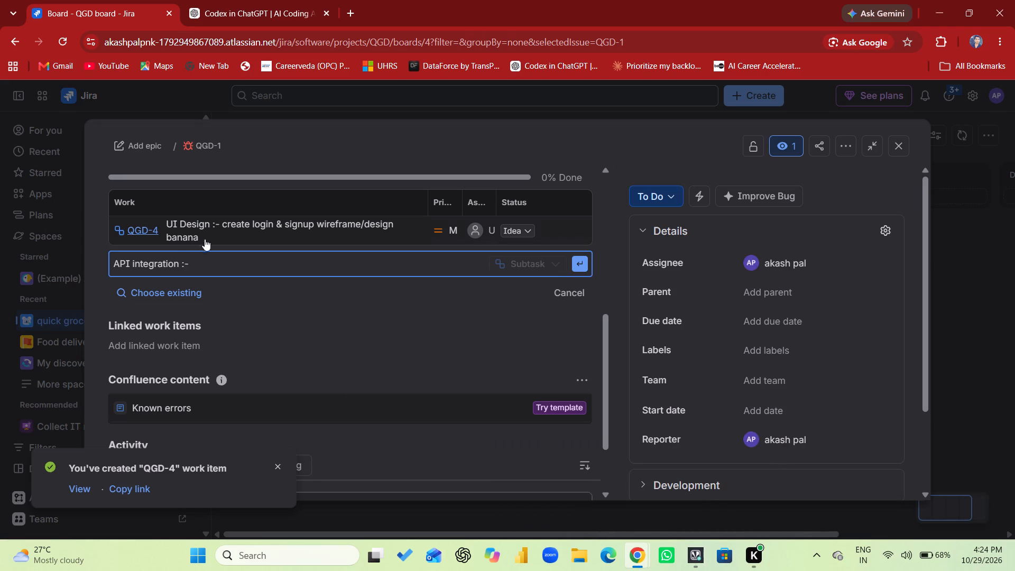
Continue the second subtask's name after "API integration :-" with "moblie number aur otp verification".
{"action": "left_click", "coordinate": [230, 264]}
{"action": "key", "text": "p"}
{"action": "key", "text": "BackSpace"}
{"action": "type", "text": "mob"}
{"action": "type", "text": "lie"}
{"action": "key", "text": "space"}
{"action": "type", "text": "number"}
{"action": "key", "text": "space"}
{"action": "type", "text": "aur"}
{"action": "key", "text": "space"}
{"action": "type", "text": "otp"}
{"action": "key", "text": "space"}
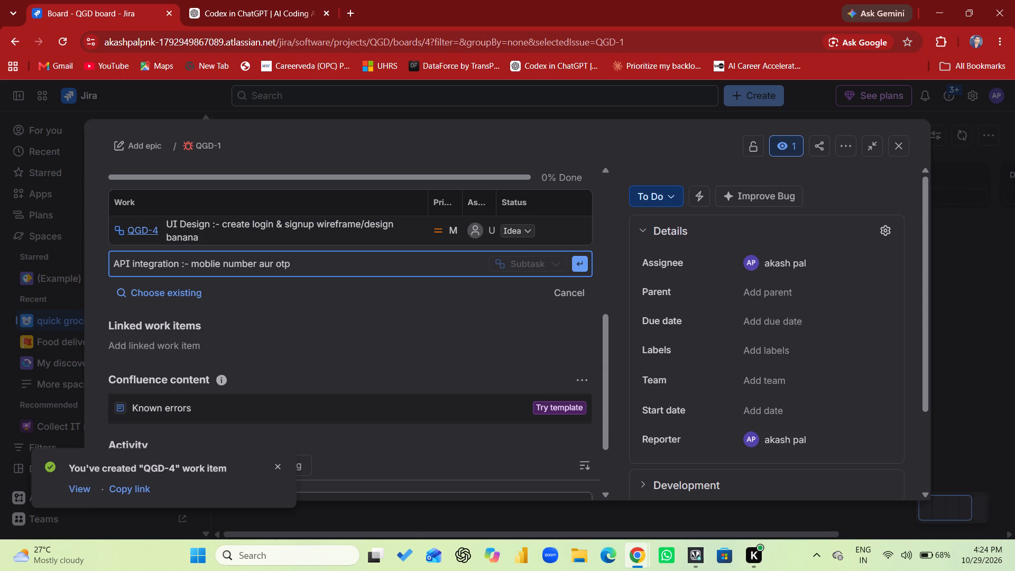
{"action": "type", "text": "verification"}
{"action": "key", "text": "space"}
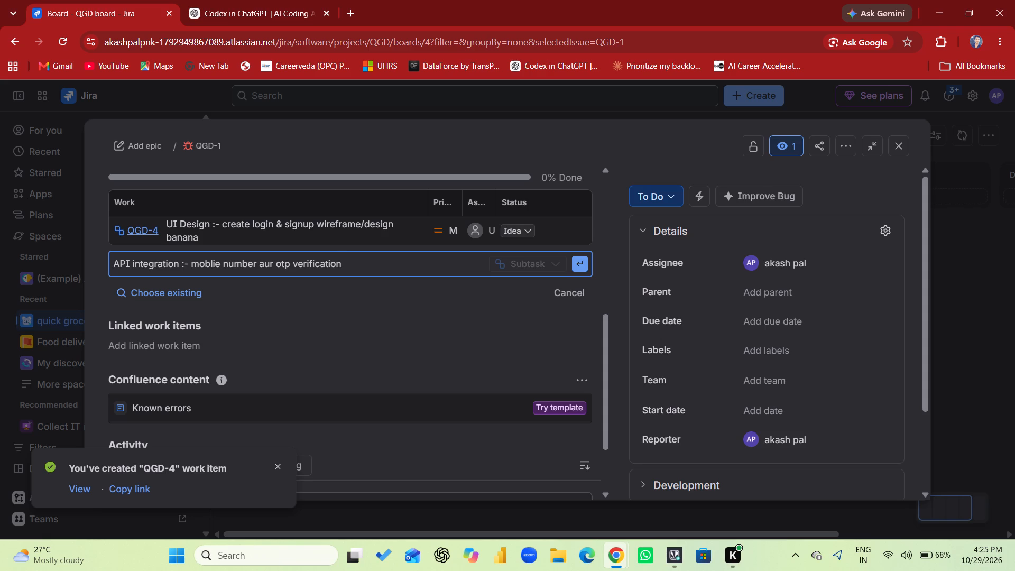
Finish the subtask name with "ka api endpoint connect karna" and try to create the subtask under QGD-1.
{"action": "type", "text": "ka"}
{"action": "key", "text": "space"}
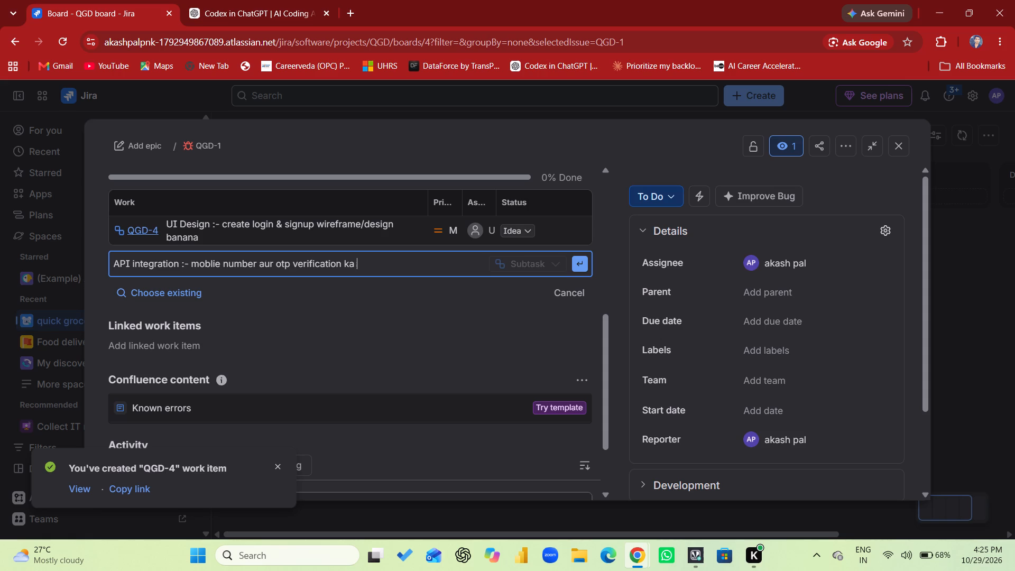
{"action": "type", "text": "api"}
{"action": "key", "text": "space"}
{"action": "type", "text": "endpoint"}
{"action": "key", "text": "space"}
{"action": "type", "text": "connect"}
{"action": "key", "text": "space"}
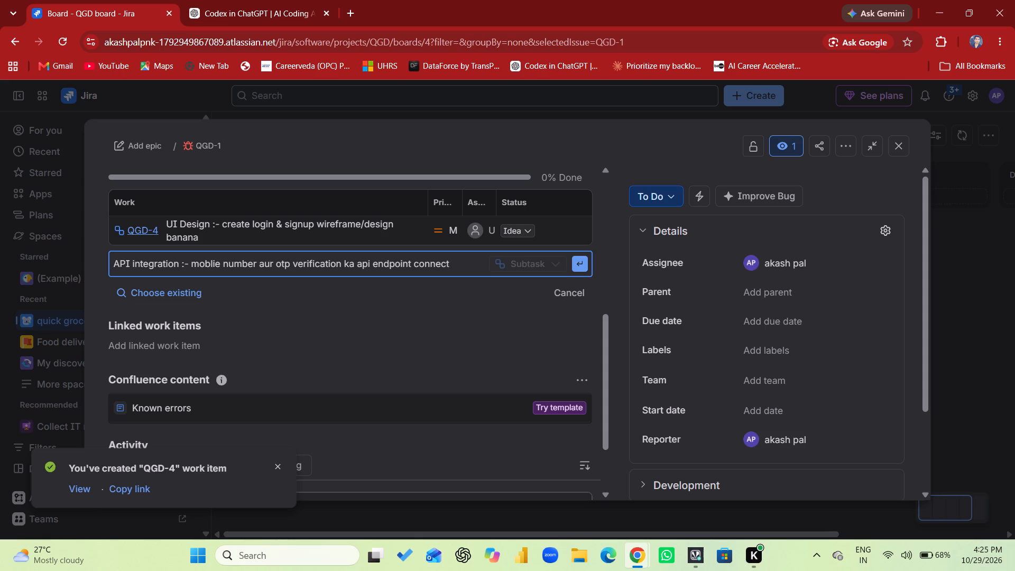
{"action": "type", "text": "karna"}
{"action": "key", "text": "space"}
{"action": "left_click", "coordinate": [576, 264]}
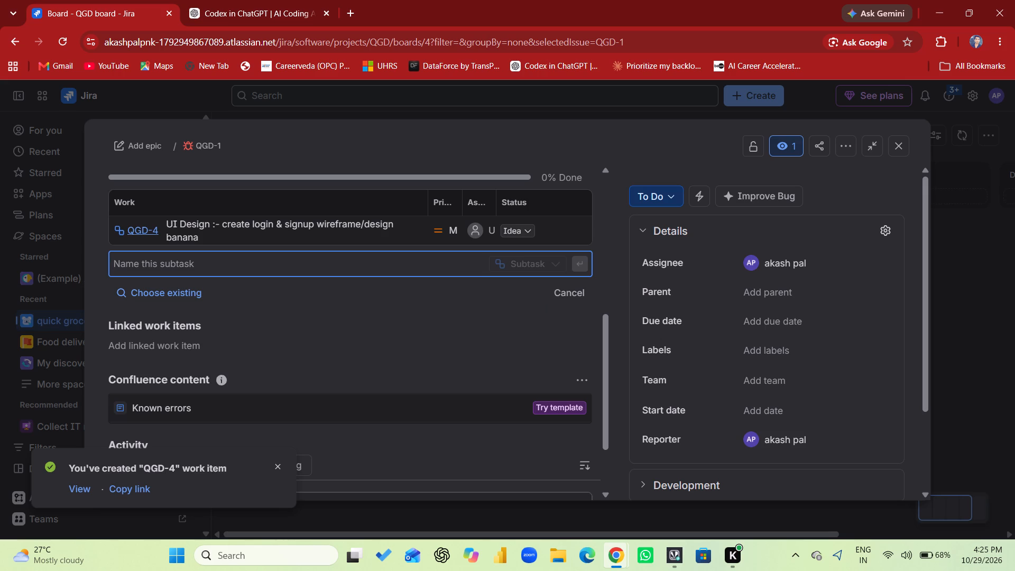
Examine the Subtasks section of QGD-1 to check whether the API integration subtask was added.
{"action": "scroll", "coordinate": [296, 293], "scroll_direction": "right", "scroll_amount": 1}
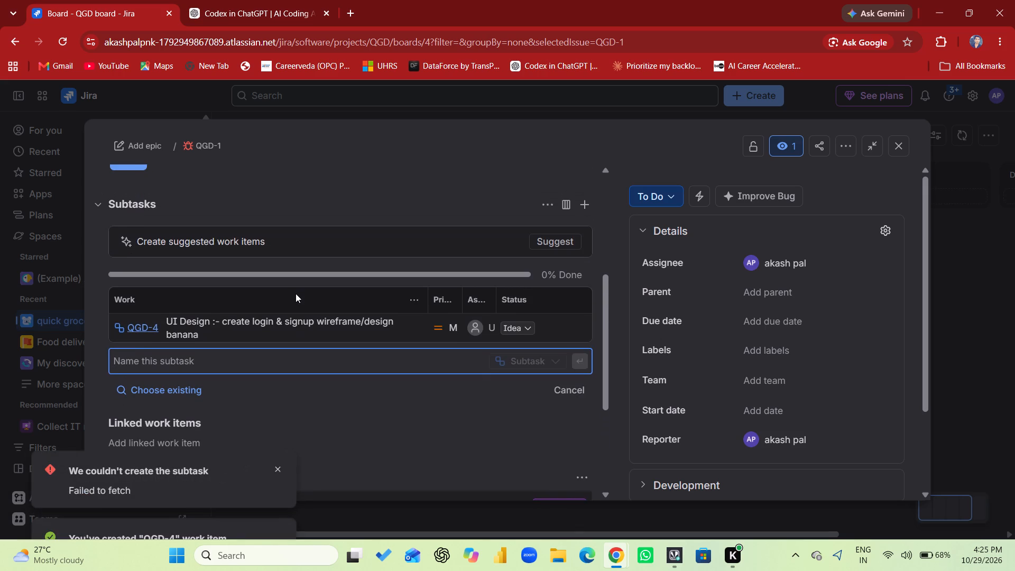
{"action": "scroll", "coordinate": [296, 293], "scroll_direction": "right", "scroll_amount": 2}
{"action": "scroll", "coordinate": [296, 293], "scroll_direction": "down", "scroll_amount": 1}
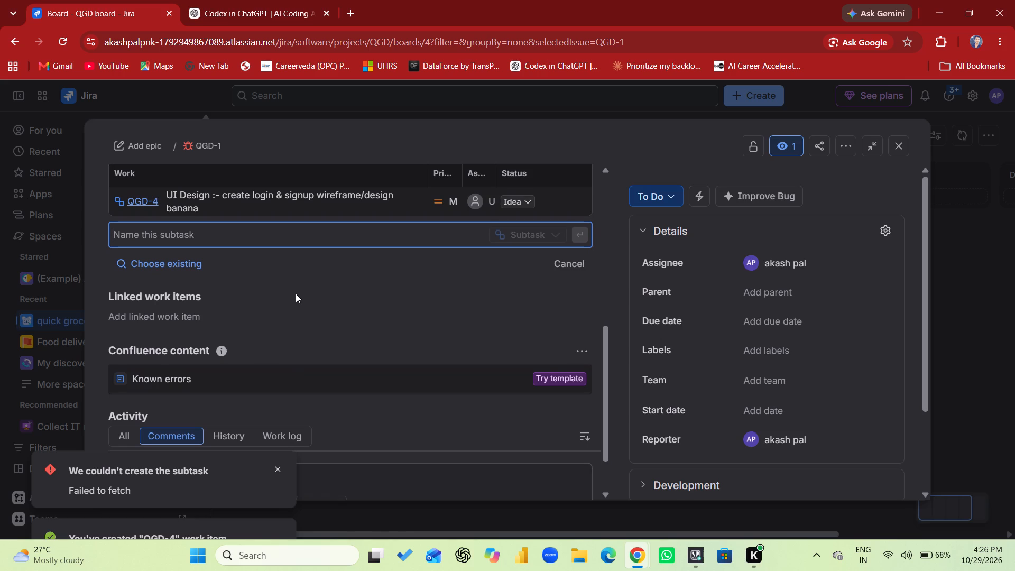
{"action": "left_click", "coordinate": [331, 296]}
{"action": "scroll", "coordinate": [331, 296], "scroll_direction": "up", "scroll_amount": 1}
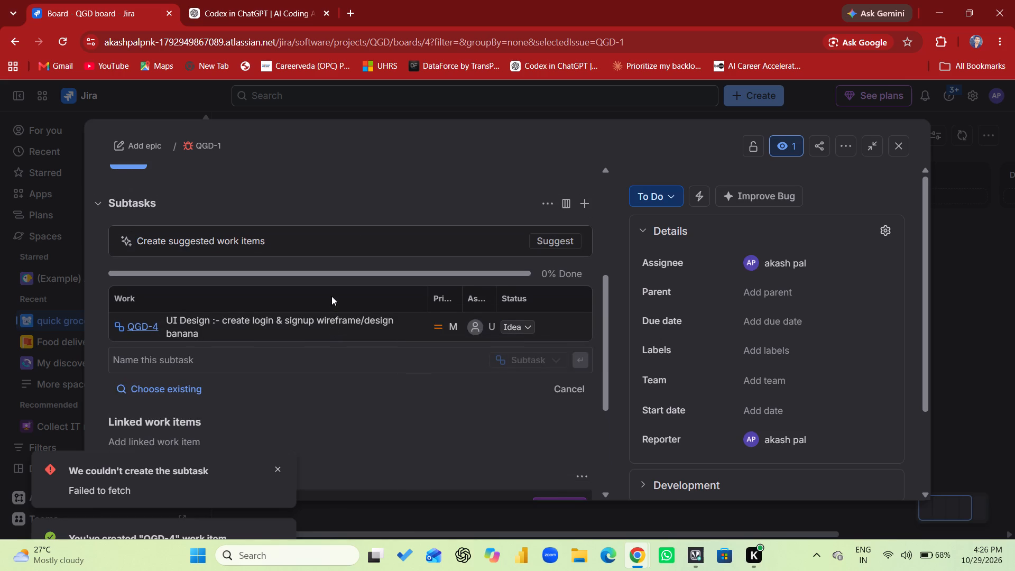
{"action": "scroll", "coordinate": [331, 296], "scroll_direction": "up", "scroll_amount": 1}
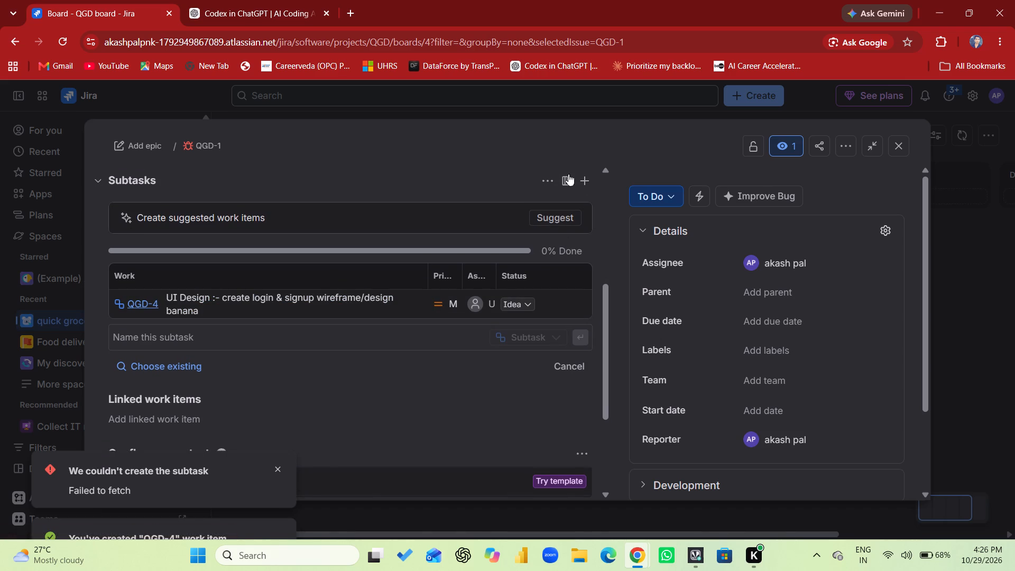
{"action": "left_click", "coordinate": [238, 339]}
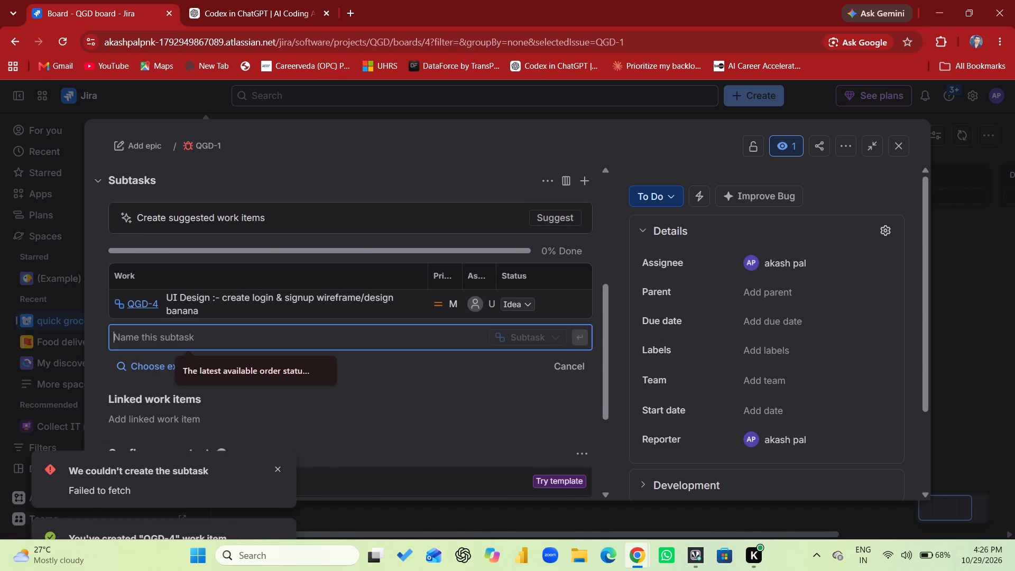
{"action": "double_click", "coordinate": [373, 409]}
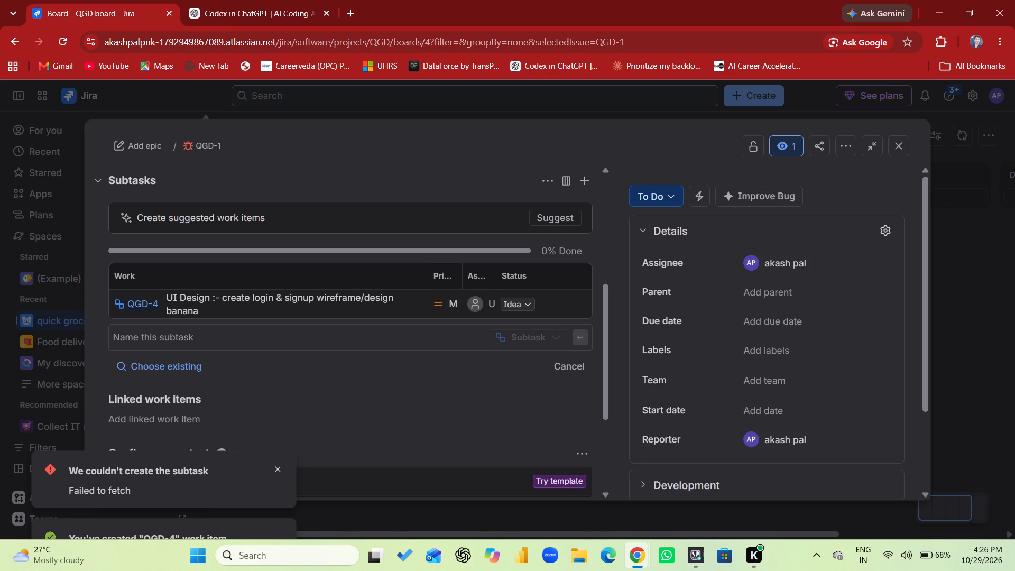
Dismiss the subtask creation error notification.
{"action": "left_click", "coordinate": [116, 493]}
{"action": "left_click", "coordinate": [162, 478]}
{"action": "left_click_drag", "start_coordinate": [170, 474], "coordinate": [279, 468]}
{"action": "left_click", "coordinate": [279, 468]}
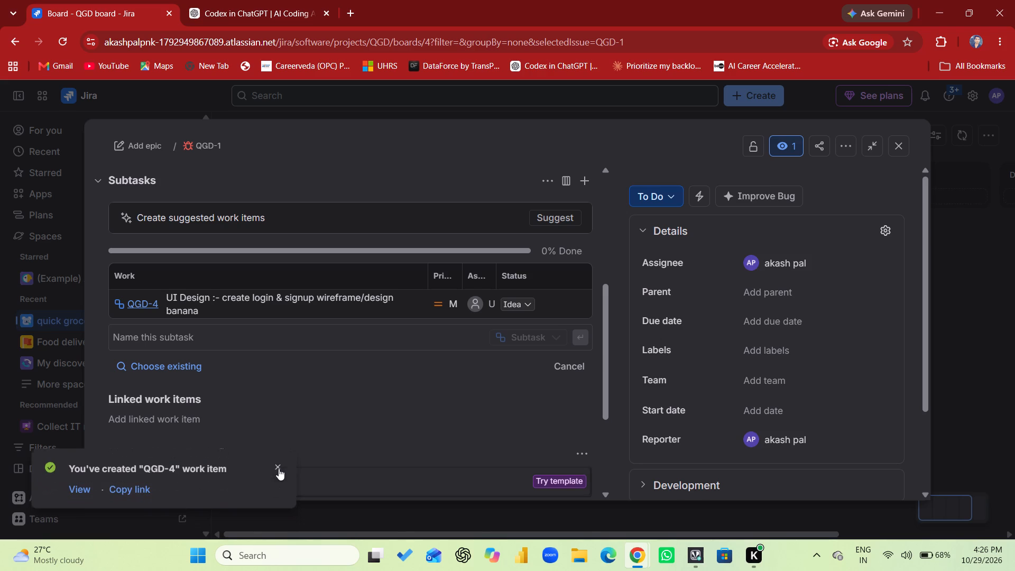
Open the QGD-4 work item from its creation notification.
{"action": "left_click", "coordinate": [76, 495]}
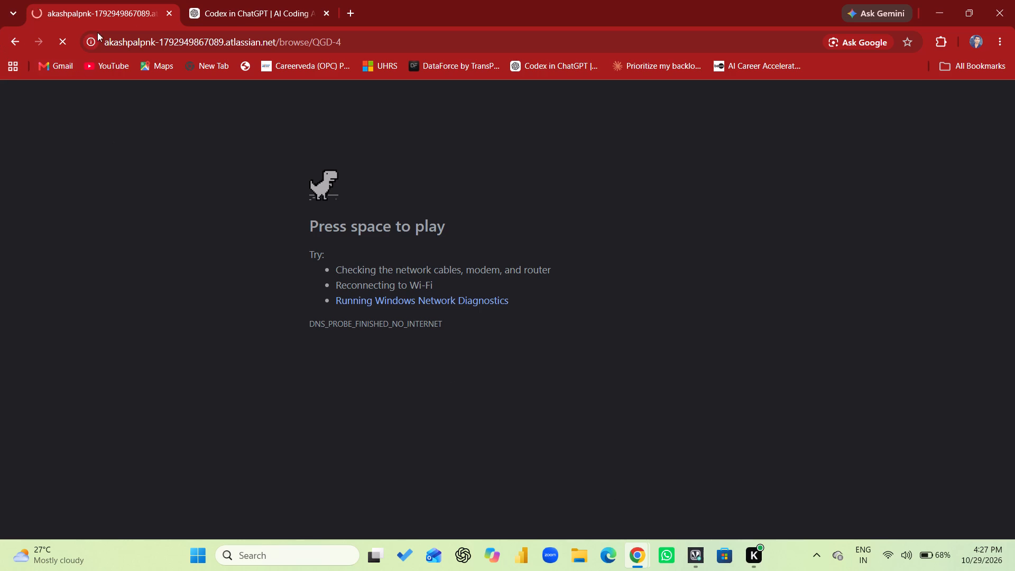
{"action": "left_click", "coordinate": [83, 43]}
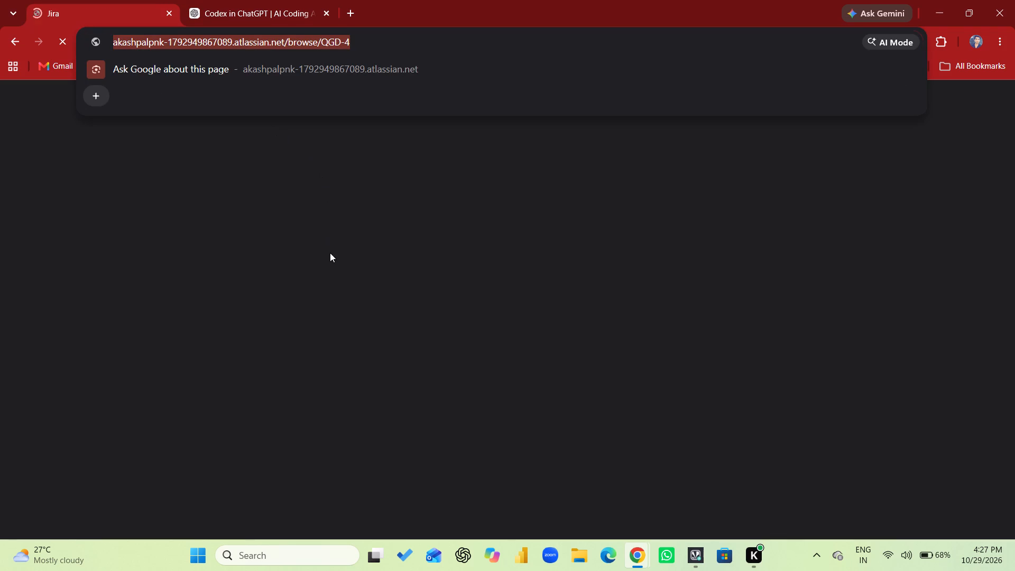
{"action": "left_click", "coordinate": [339, 285]}
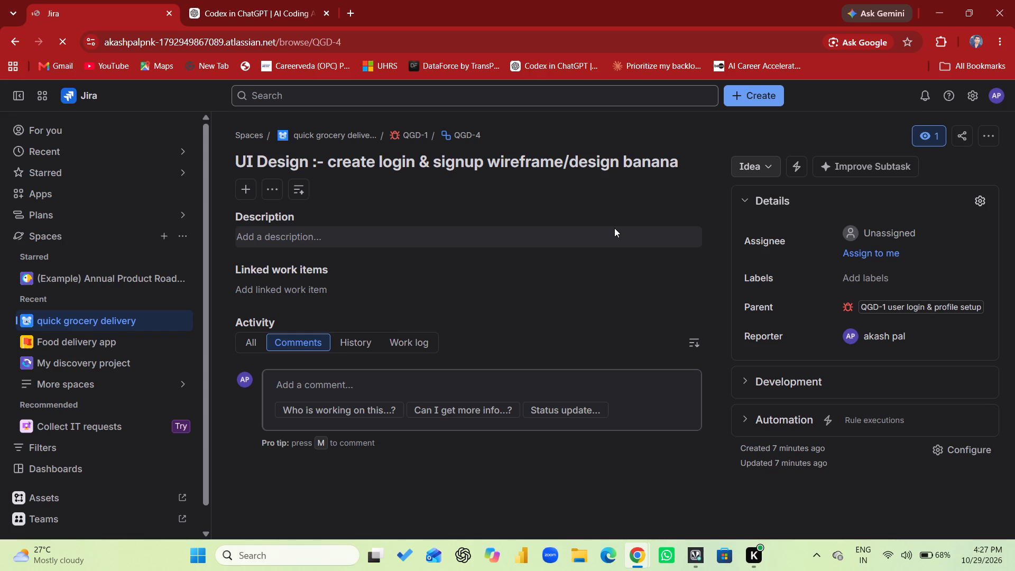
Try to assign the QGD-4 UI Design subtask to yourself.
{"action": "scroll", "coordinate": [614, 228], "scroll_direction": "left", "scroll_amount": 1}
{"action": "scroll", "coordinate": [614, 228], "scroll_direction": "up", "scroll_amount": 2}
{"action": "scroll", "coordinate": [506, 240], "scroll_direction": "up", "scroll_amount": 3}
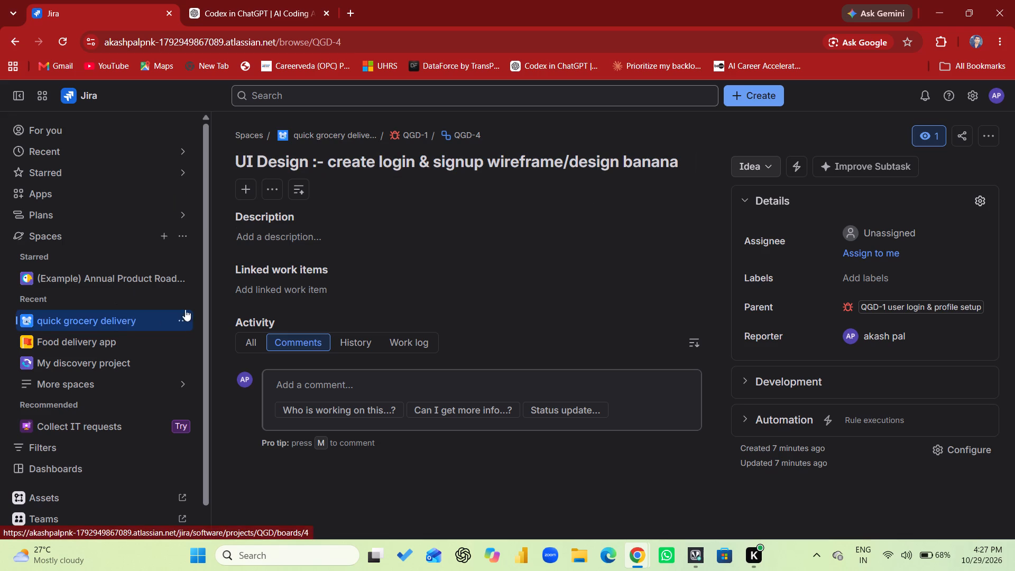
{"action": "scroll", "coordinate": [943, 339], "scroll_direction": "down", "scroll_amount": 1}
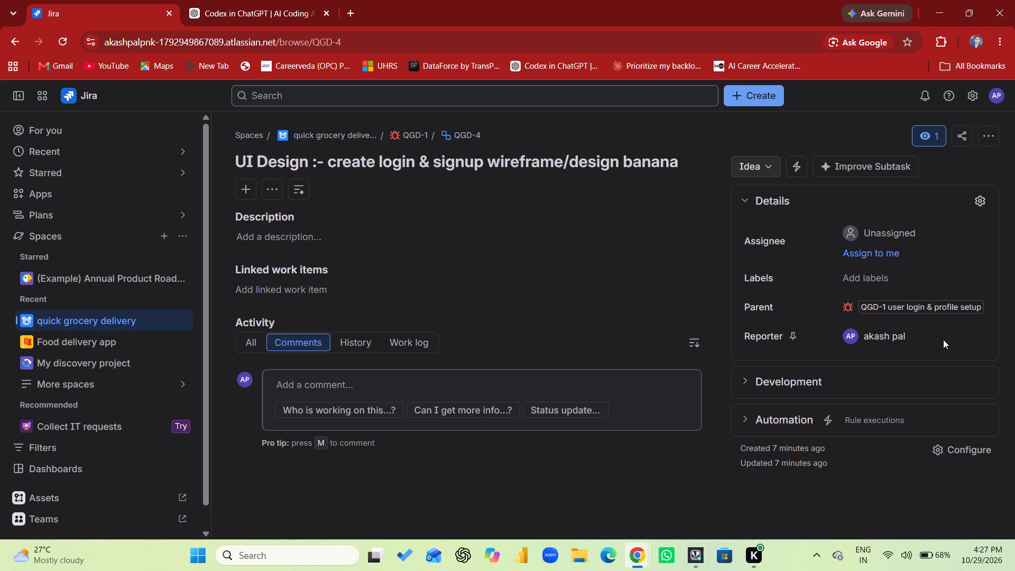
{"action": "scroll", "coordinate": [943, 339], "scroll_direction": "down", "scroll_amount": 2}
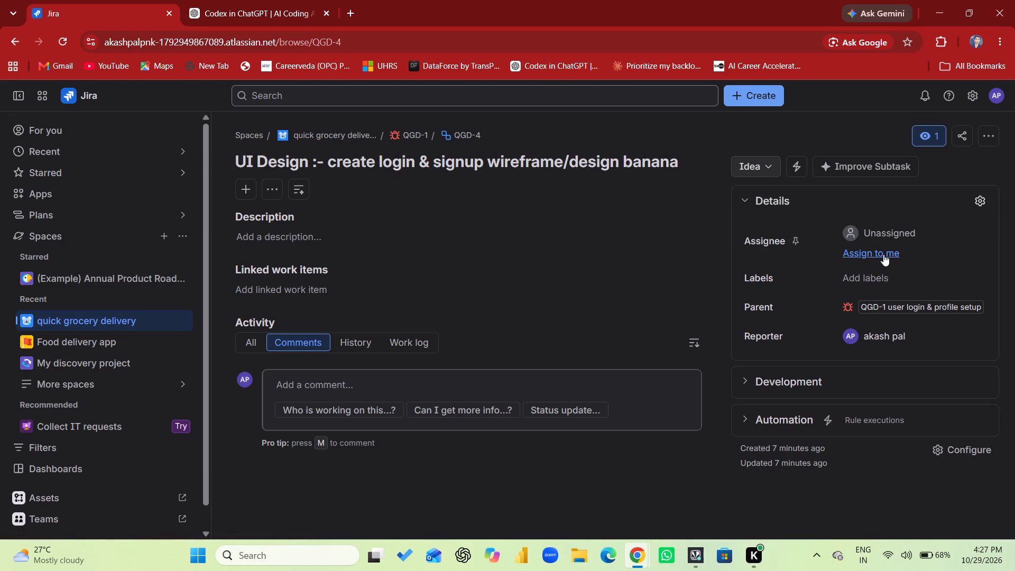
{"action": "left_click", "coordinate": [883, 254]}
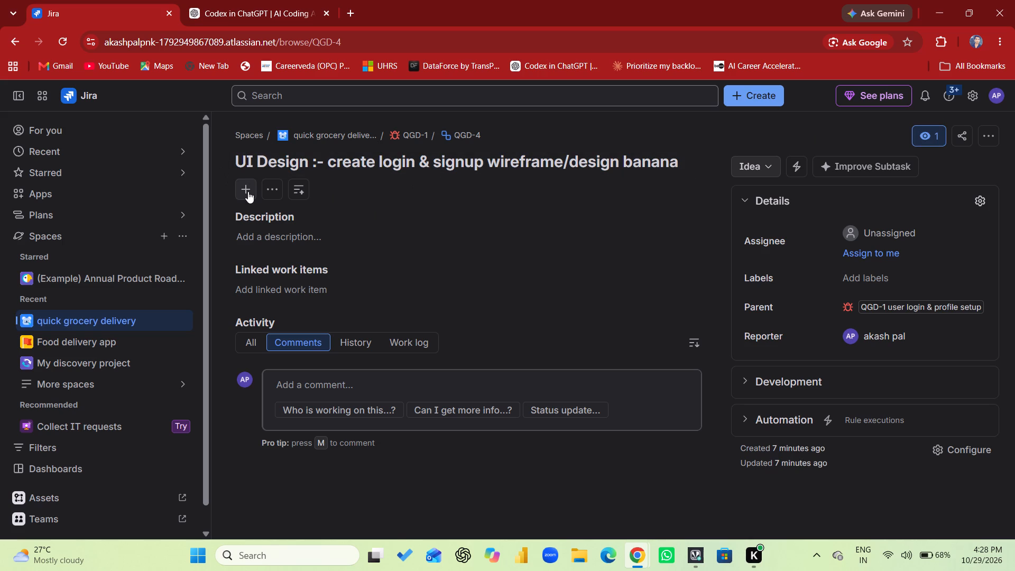
Leave the QGD-4 subtask and open the quick grocery delivery space's board.
{"action": "scroll", "coordinate": [399, 229], "scroll_direction": "up", "scroll_amount": 2}
{"action": "scroll", "coordinate": [399, 229], "scroll_direction": "down", "scroll_amount": 3}
{"action": "scroll", "coordinate": [349, 233], "scroll_direction": "right", "scroll_amount": 4}
{"action": "left_click", "coordinate": [139, 322]}
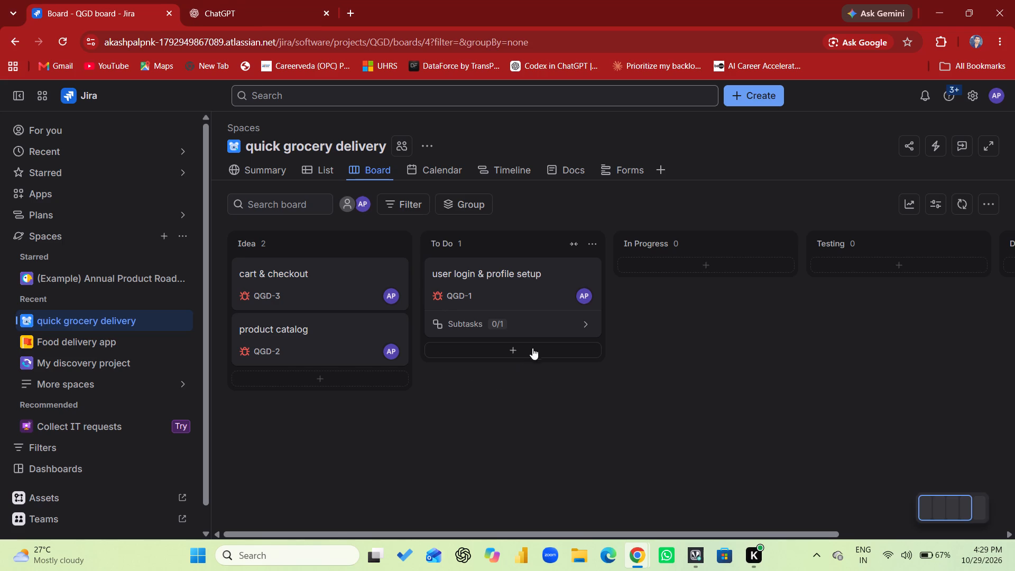
Expand the subtasks on the user login & profile setup card, view the QGD-4 status options, and collapse the subtasks again.
{"action": "left_click", "coordinate": [585, 330]}
{"action": "left_click_drag", "start_coordinate": [585, 330], "coordinate": [584, 370]}
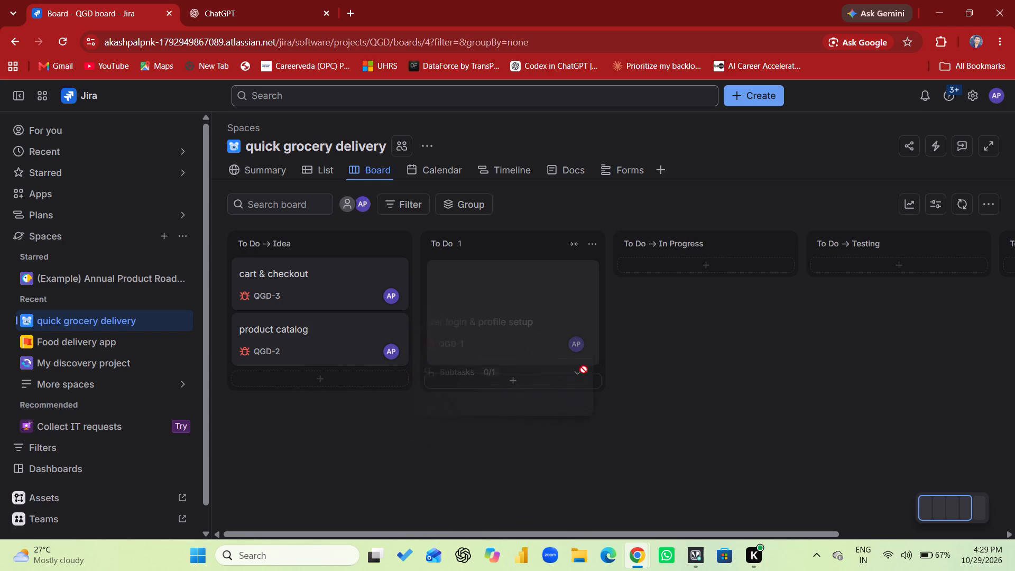
{"action": "left_click_drag", "start_coordinate": [584, 370], "coordinate": [589, 339]}
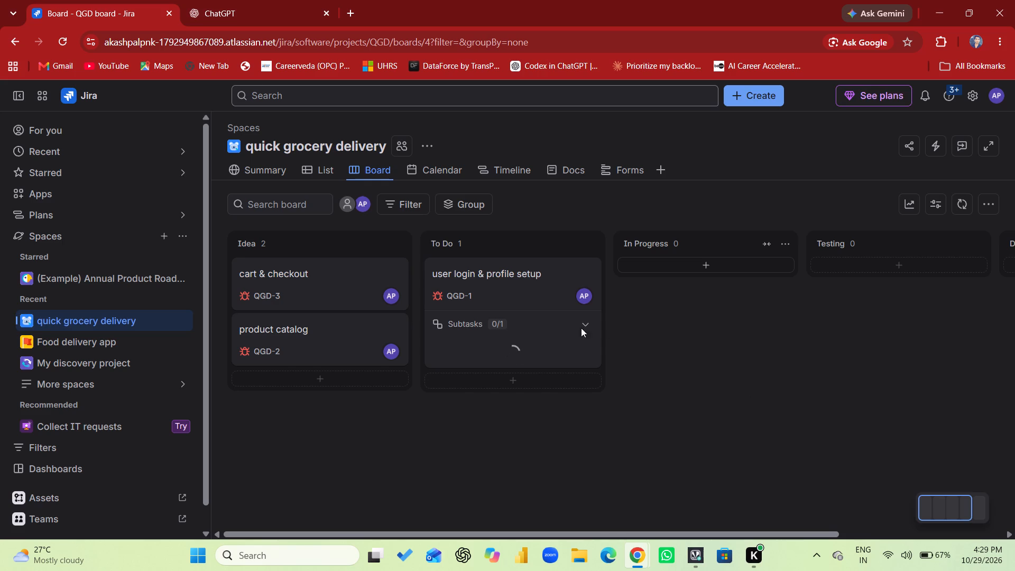
{"action": "left_click", "coordinate": [556, 403]}
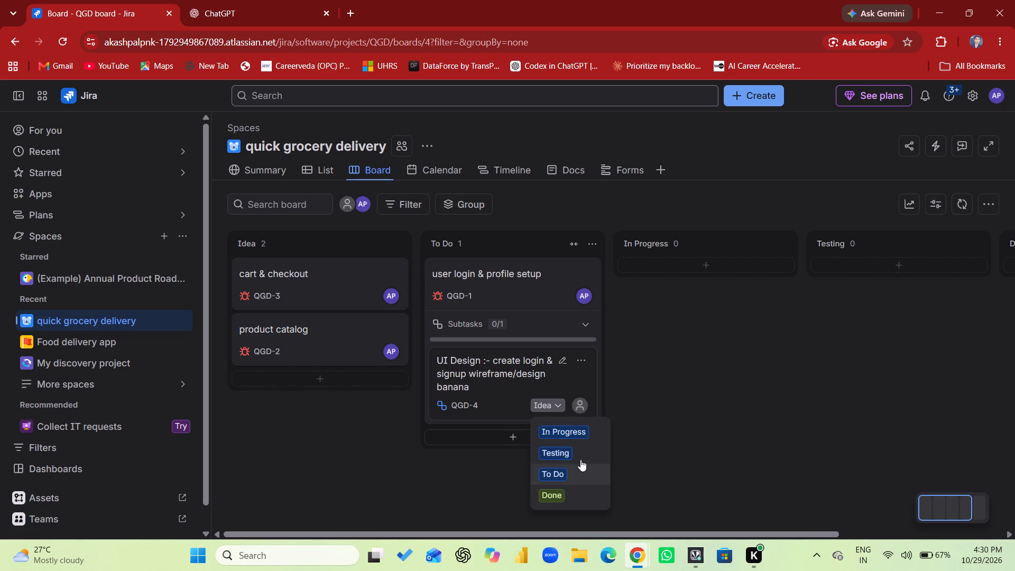
{"action": "left_click", "coordinate": [676, 394]}
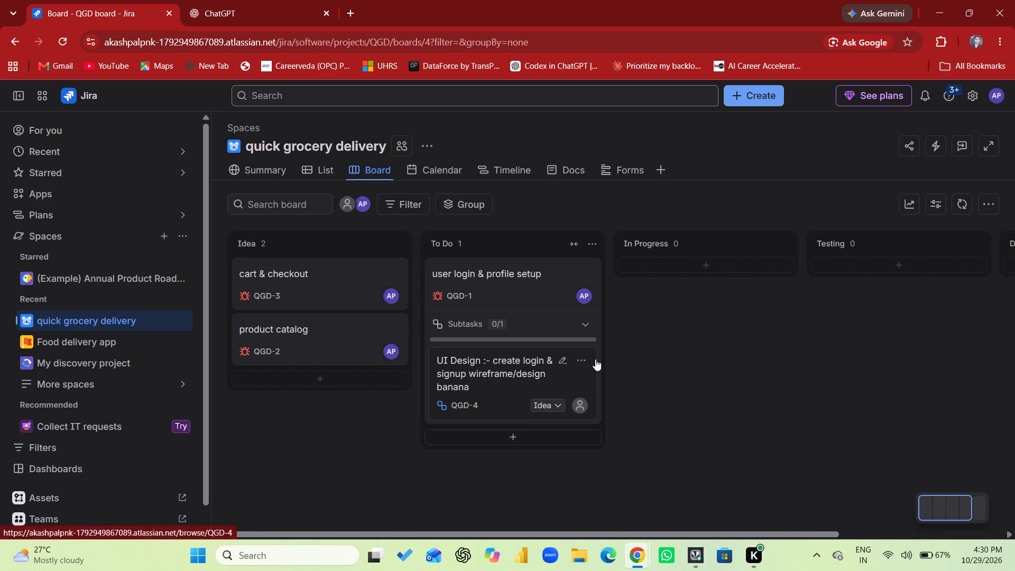
{"action": "left_click", "coordinate": [587, 324]}
Open the QGD-1 user login & profile setup work item and review its description, subtasks, linked content and activity sections.
{"action": "double_click", "coordinate": [544, 299]}
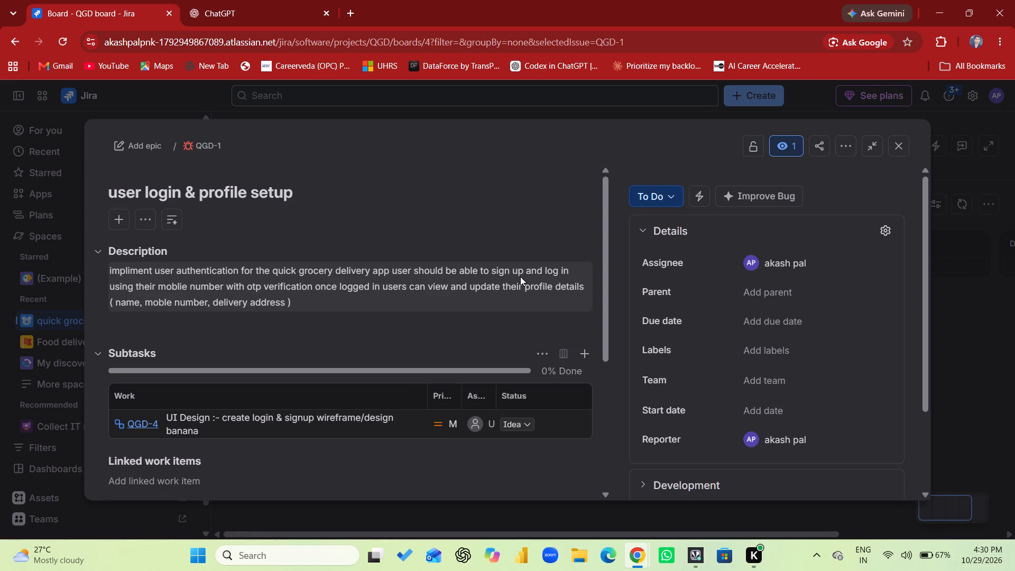
{"action": "scroll", "coordinate": [392, 434], "scroll_direction": "down", "scroll_amount": 3}
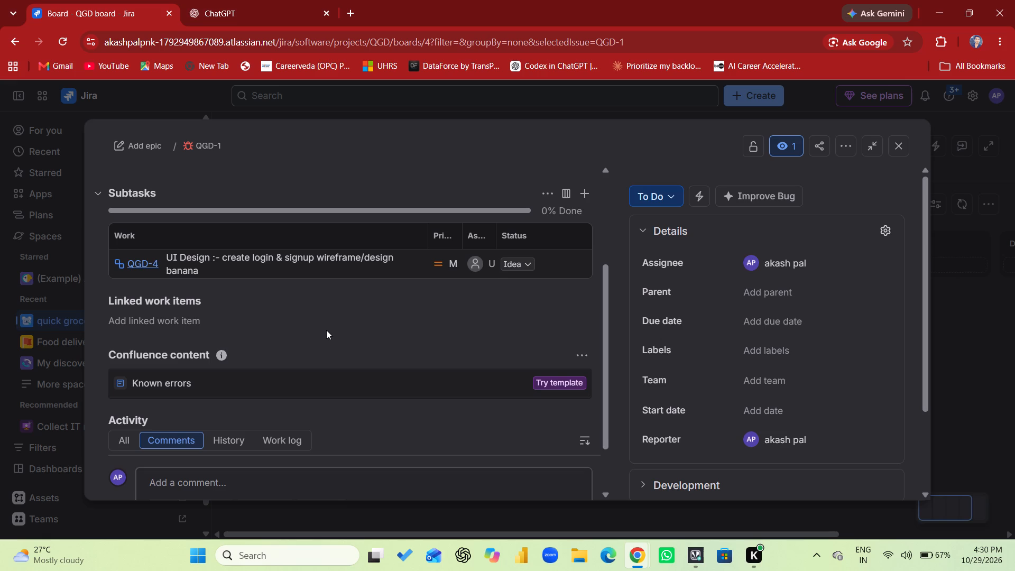
{"action": "scroll", "coordinate": [326, 330], "scroll_direction": "up", "scroll_amount": 4}
{"action": "scroll", "coordinate": [326, 330], "scroll_direction": "down", "scroll_amount": 1}
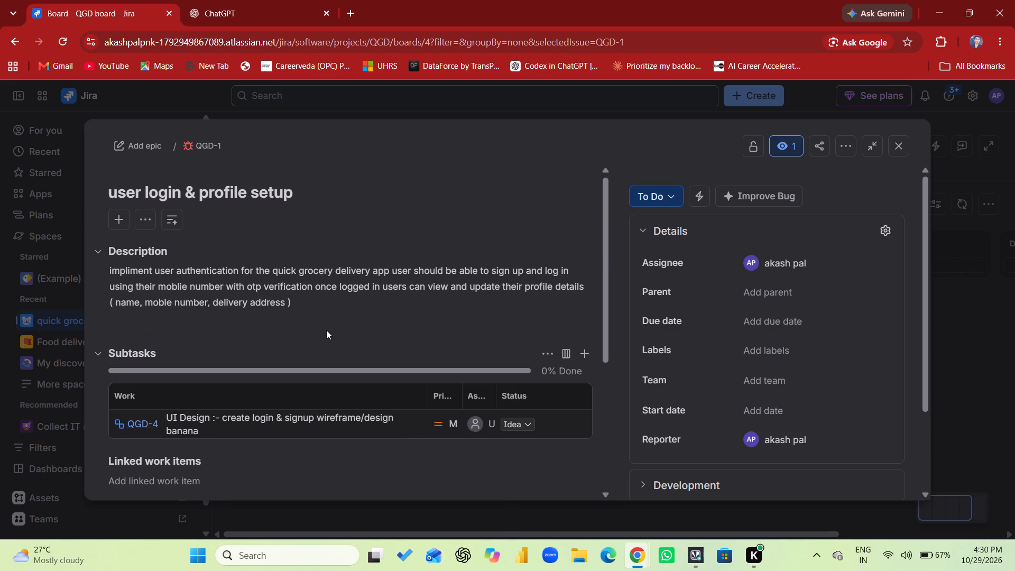
{"action": "scroll", "coordinate": [326, 330], "scroll_direction": "down", "scroll_amount": 2}
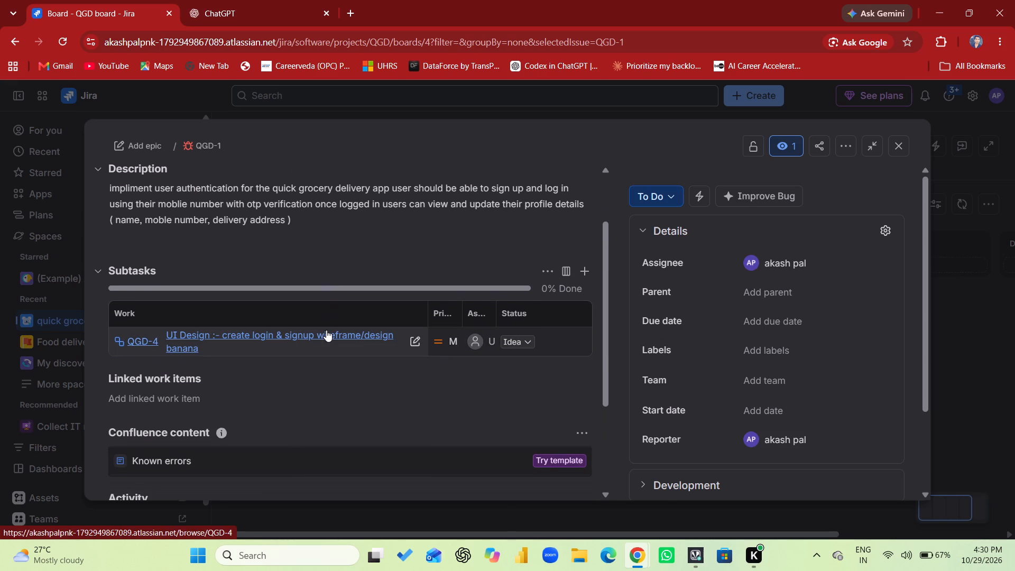
{"action": "scroll", "coordinate": [326, 330], "scroll_direction": "down", "scroll_amount": 3}
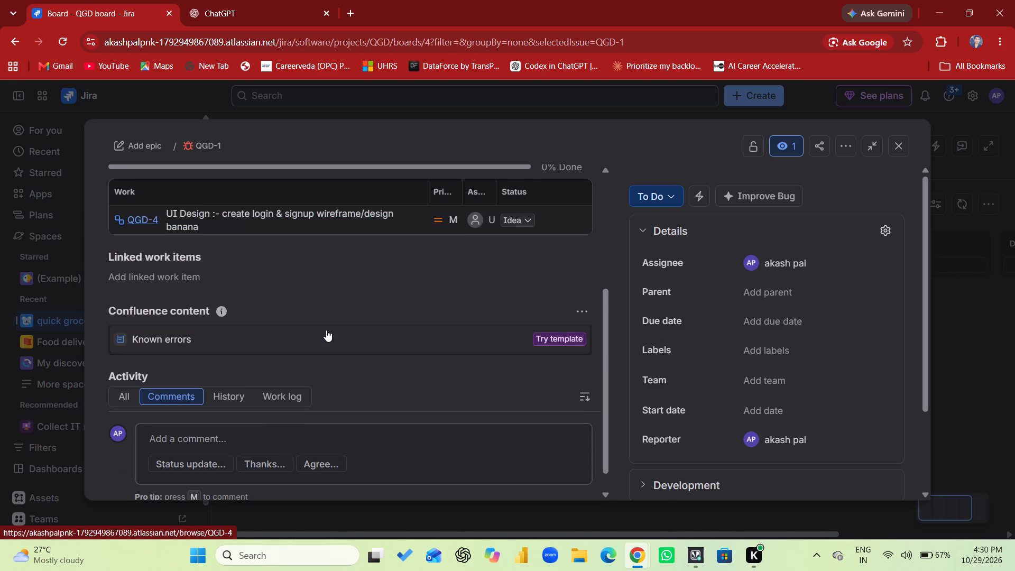
{"action": "scroll", "coordinate": [326, 330], "scroll_direction": "down", "scroll_amount": 1}
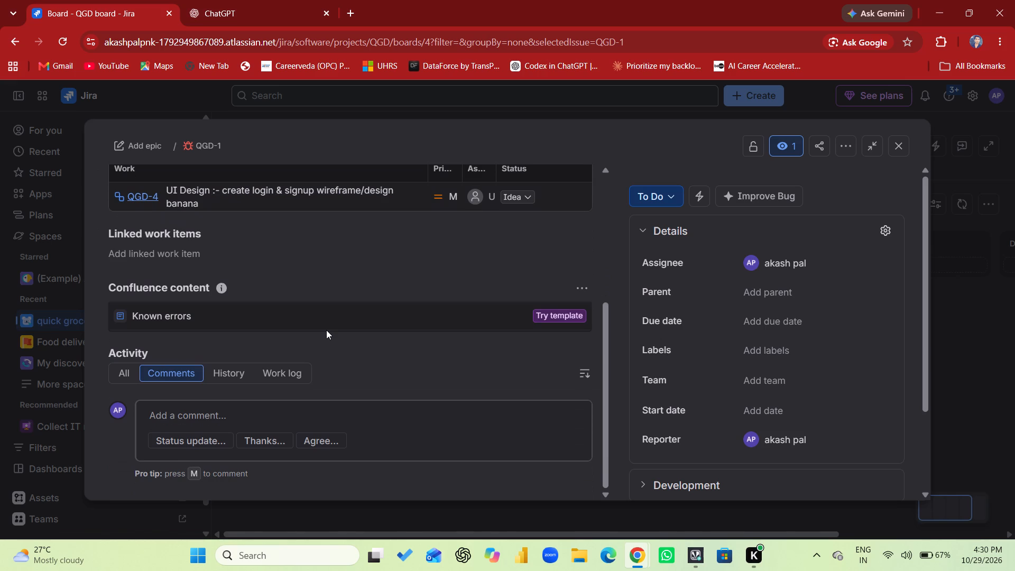
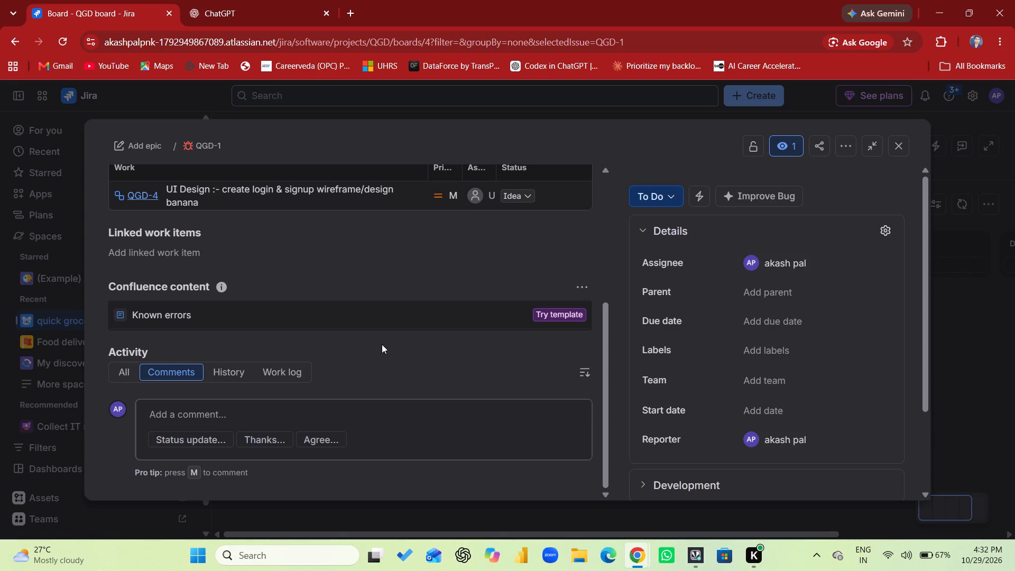
Set the QGD-1 user login & profile setup work item's status to In Progress, check its details, and return to the board.
{"action": "left_click", "coordinate": [649, 191]}
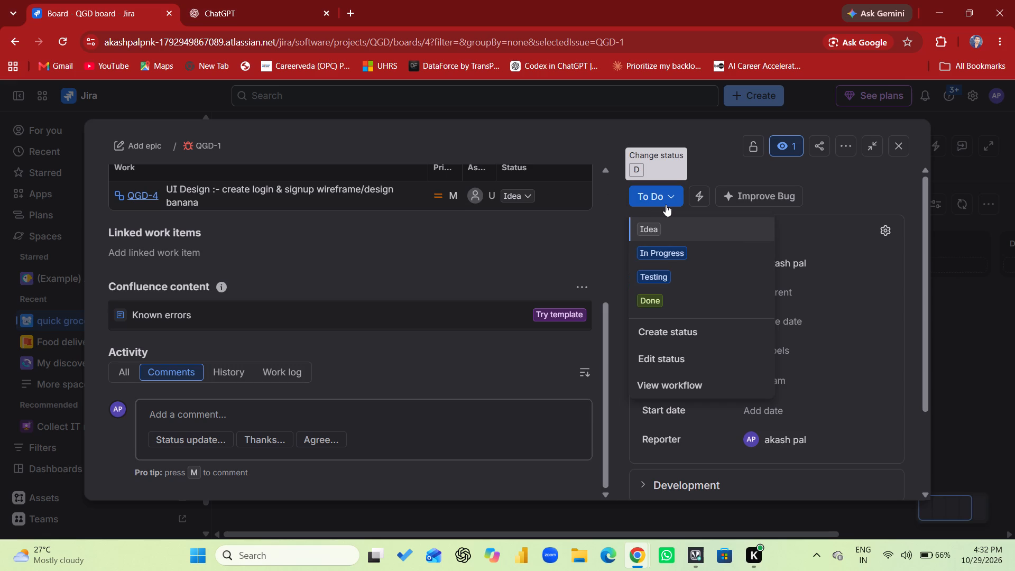
{"action": "left_click", "coordinate": [668, 254]}
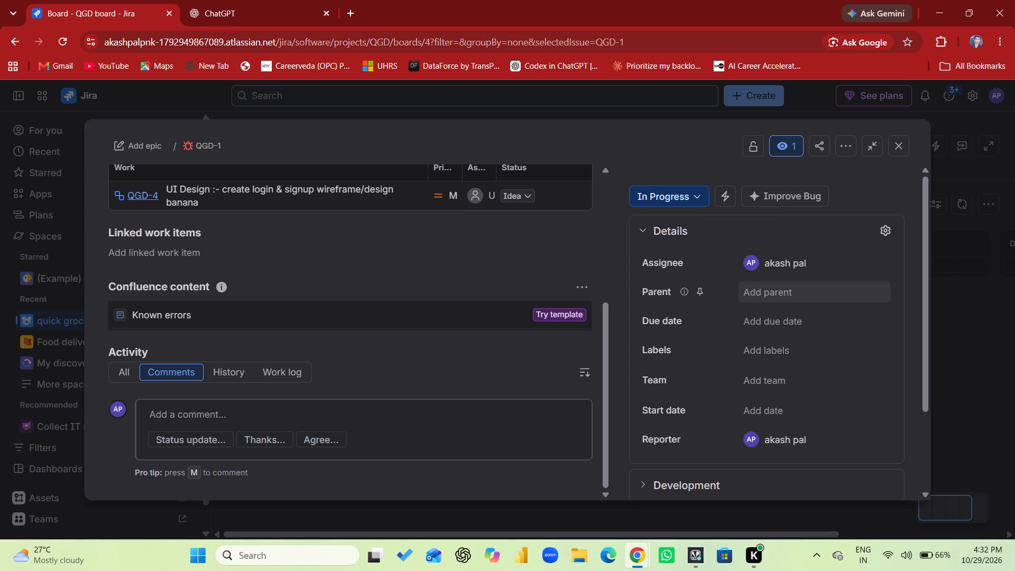
{"action": "scroll", "coordinate": [767, 297], "scroll_direction": "down", "scroll_amount": 1}
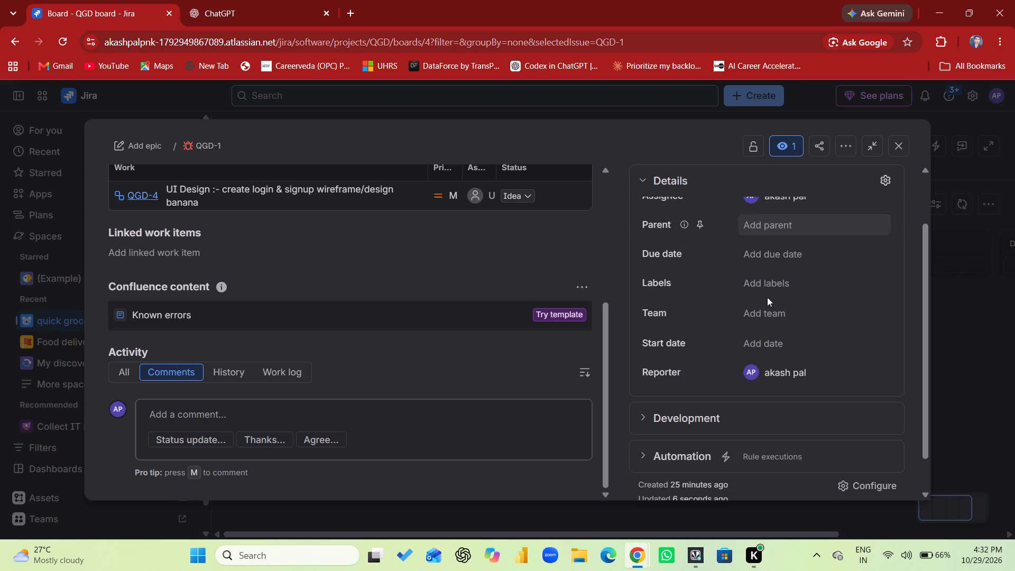
{"action": "scroll", "coordinate": [767, 297], "scroll_direction": "down", "scroll_amount": 1}
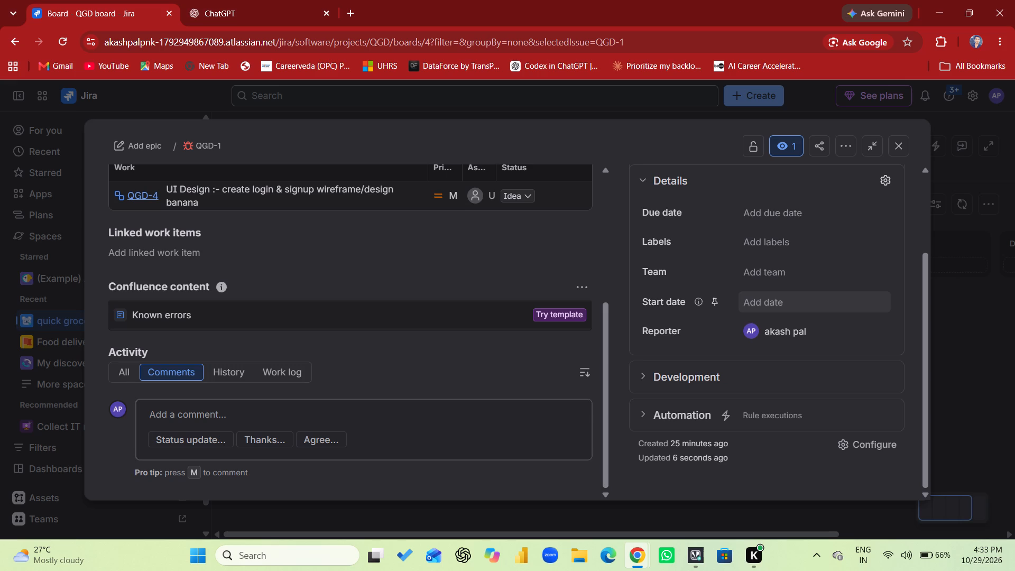
{"action": "left_click", "coordinate": [898, 148]}
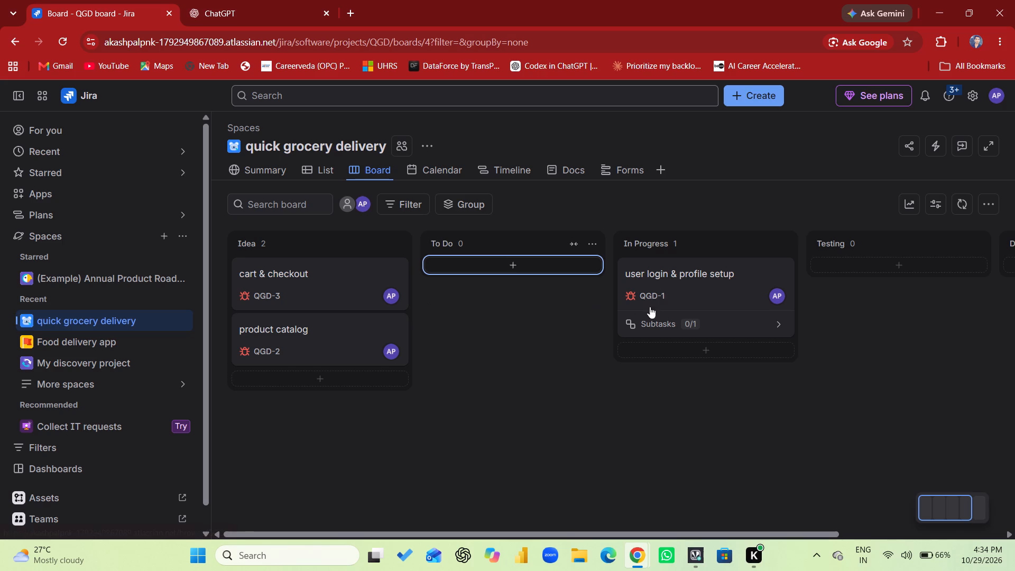
Reopen QGD-1 and start the Known errors Confluence template from its Confluence content section, accepting the 14-day free trial.
{"action": "double_click", "coordinate": [716, 289]}
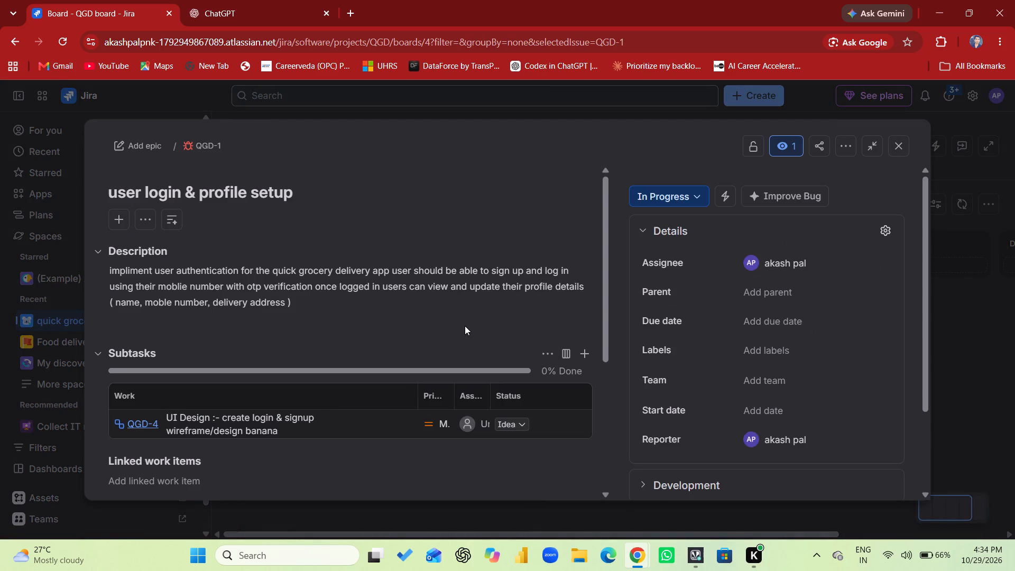
{"action": "scroll", "coordinate": [465, 326], "scroll_direction": "down", "scroll_amount": 3}
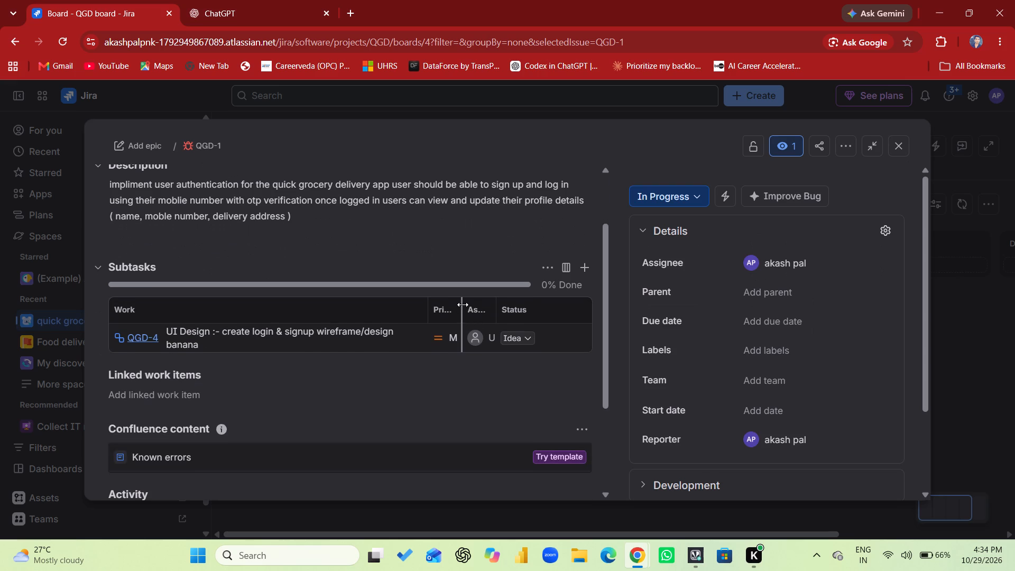
{"action": "scroll", "coordinate": [463, 305], "scroll_direction": "down", "scroll_amount": 2}
{"action": "scroll", "coordinate": [460, 256], "scroll_direction": "down", "scroll_amount": 1}
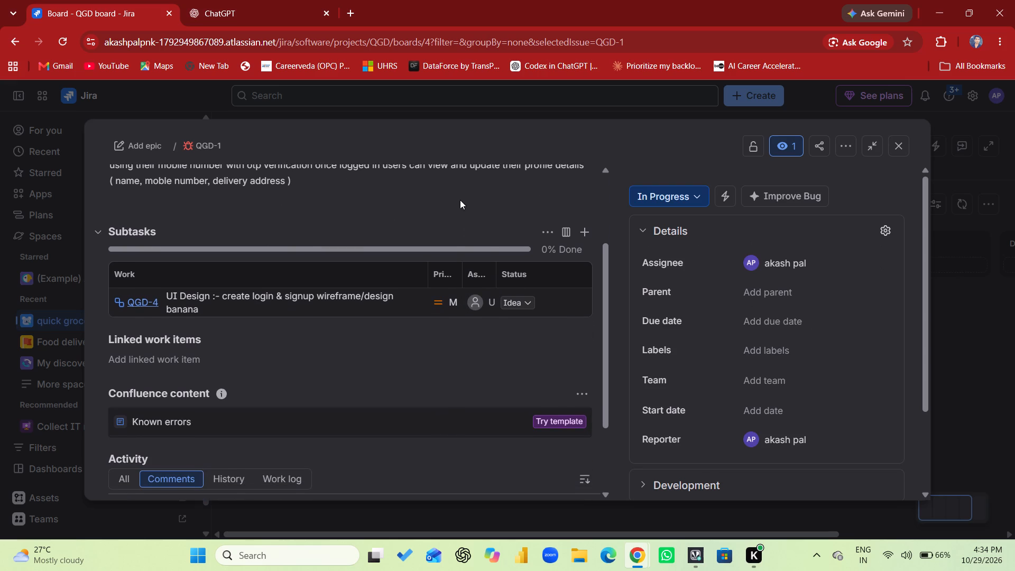
{"action": "scroll", "coordinate": [460, 200], "scroll_direction": "down", "scroll_amount": 1}
{"action": "scroll", "coordinate": [348, 335], "scroll_direction": "down", "scroll_amount": 2}
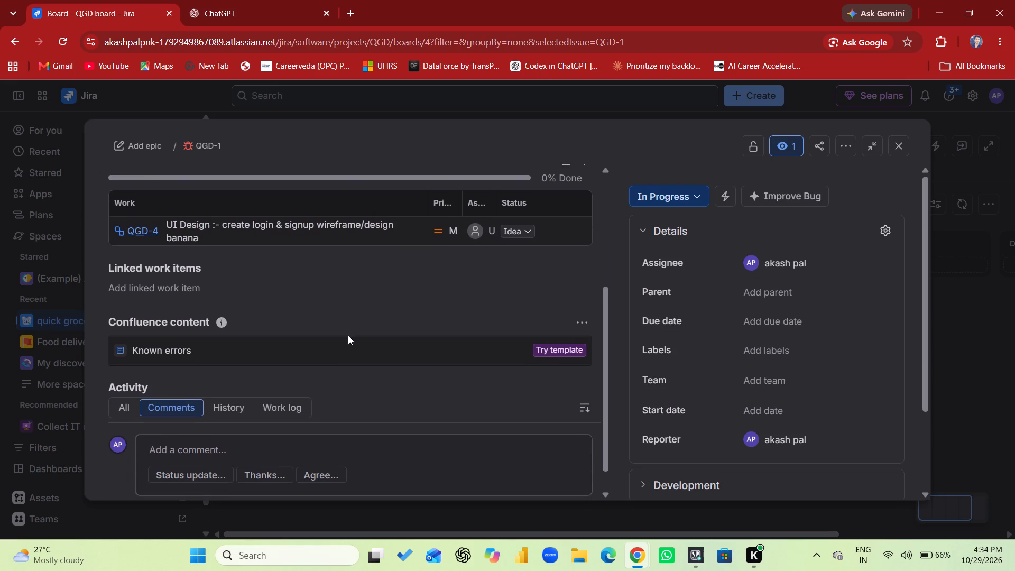
{"action": "scroll", "coordinate": [348, 335], "scroll_direction": "down", "scroll_amount": 3}
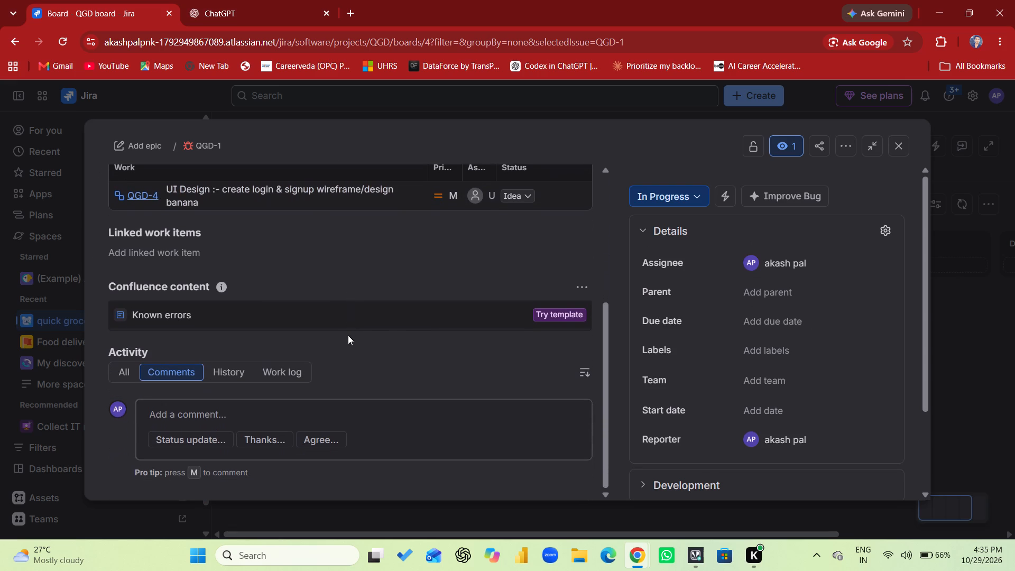
{"action": "left_click", "coordinate": [573, 315]}
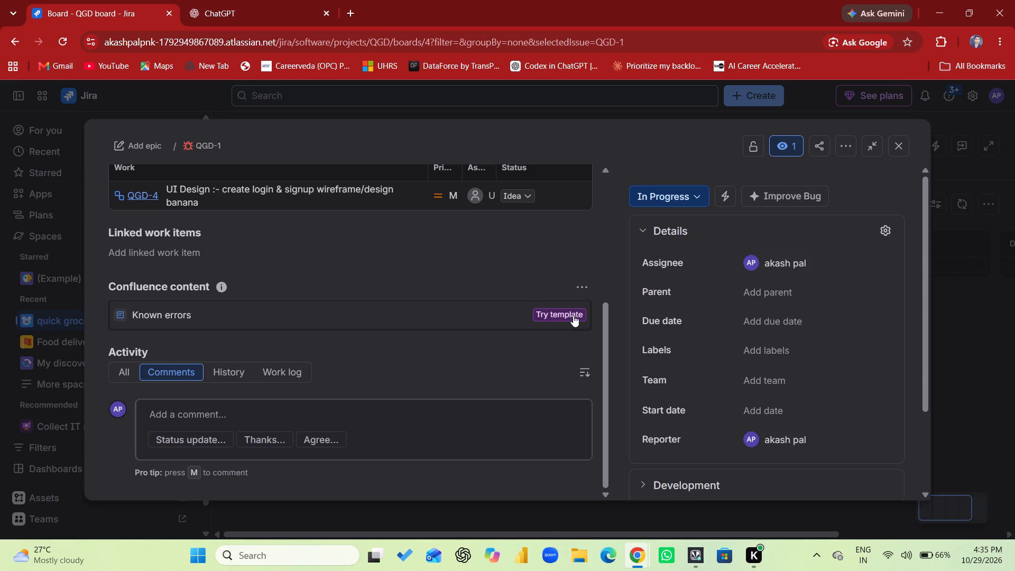
{"action": "left_click", "coordinate": [573, 315]}
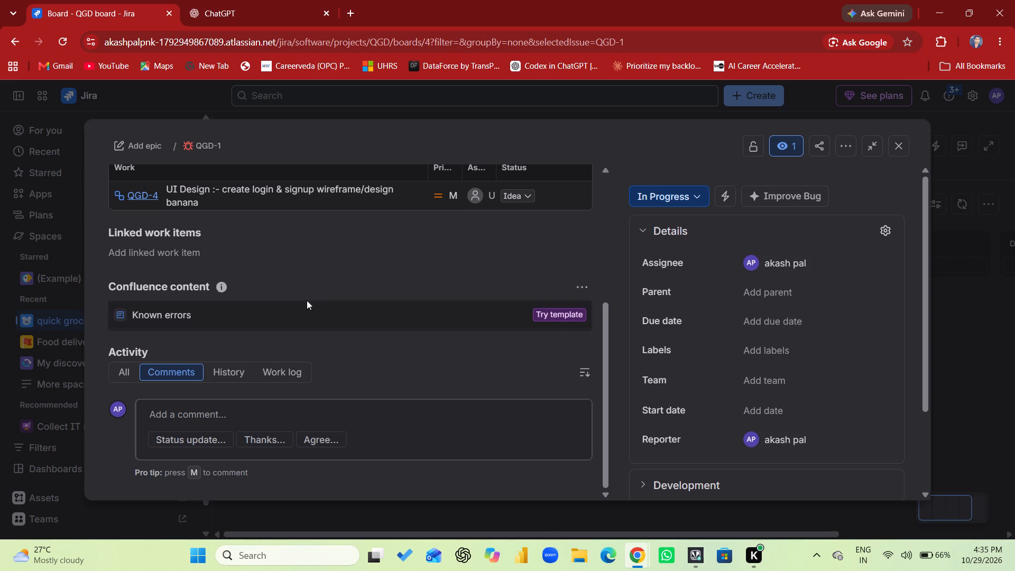
{"action": "left_click", "coordinate": [307, 310]}
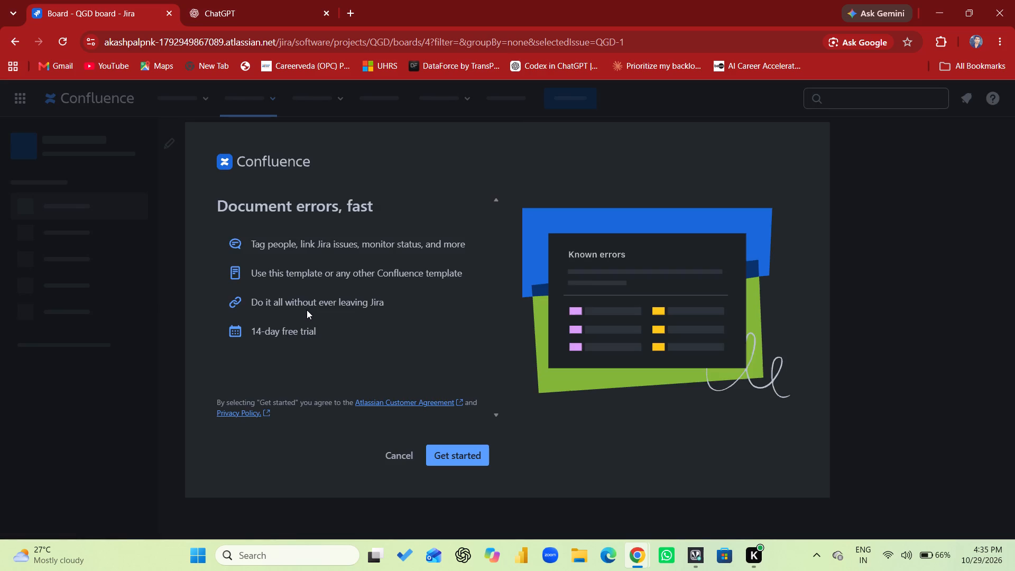
{"action": "left_click", "coordinate": [442, 459]}
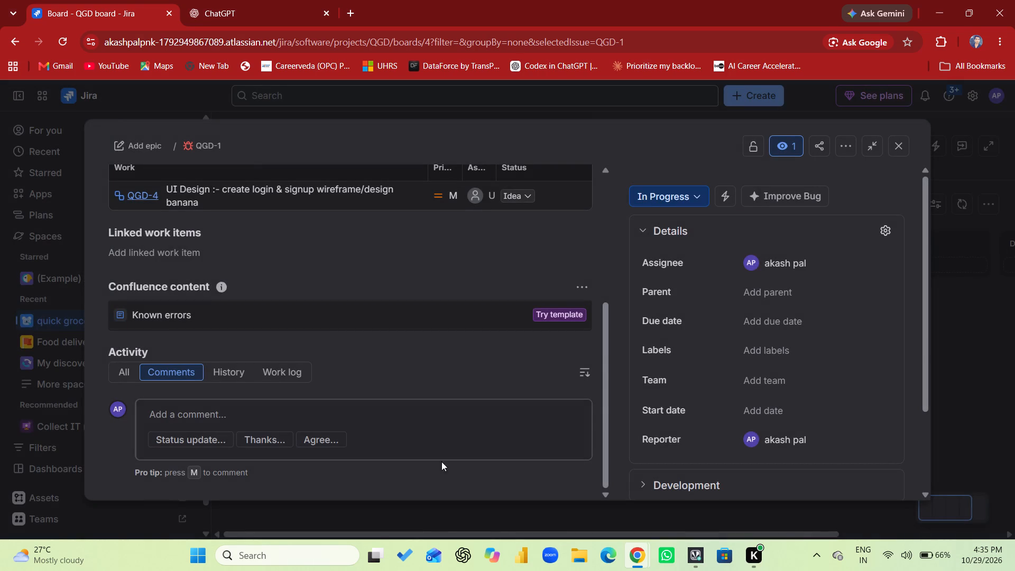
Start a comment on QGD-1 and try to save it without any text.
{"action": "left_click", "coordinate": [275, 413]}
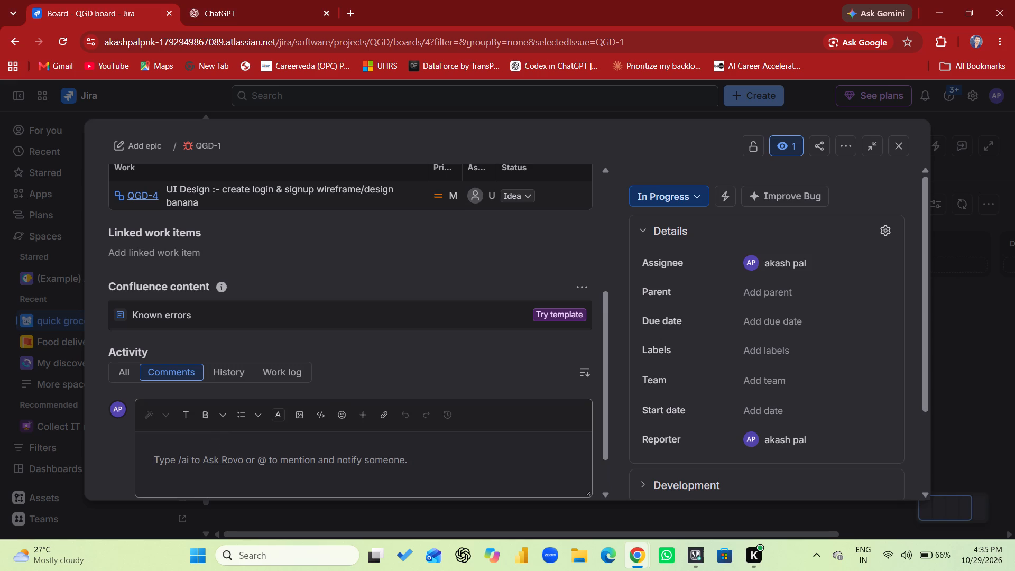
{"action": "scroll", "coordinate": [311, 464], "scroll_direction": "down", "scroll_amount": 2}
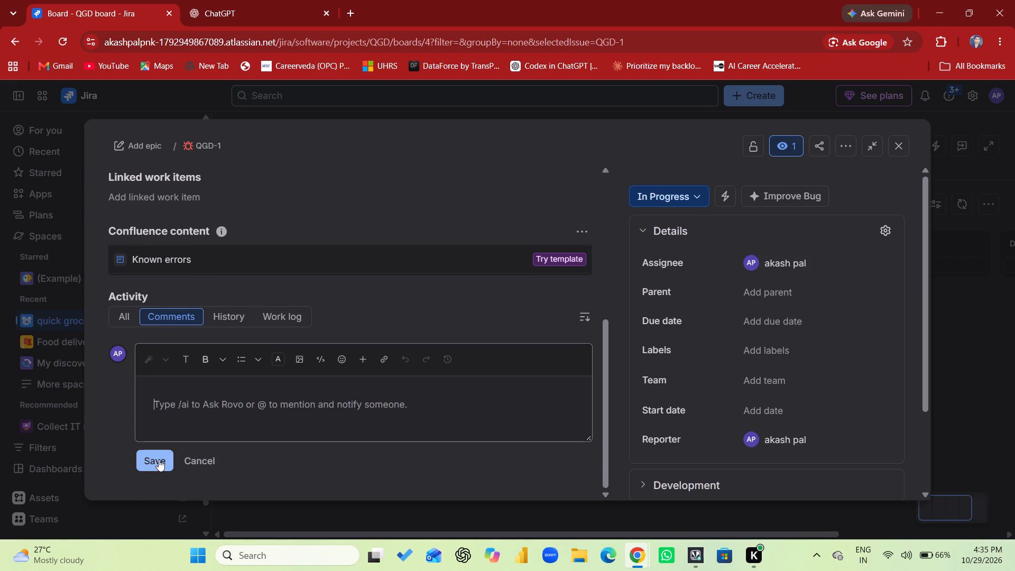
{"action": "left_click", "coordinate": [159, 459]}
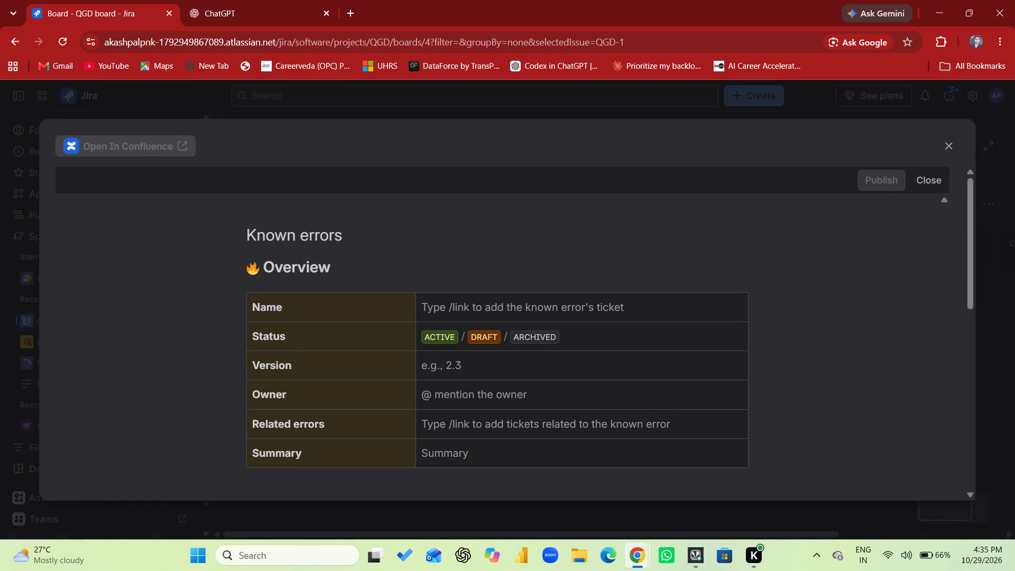
Exit the Known errors Confluence page without publishing it and return to the QGD-1 work item.
{"action": "left_click", "coordinate": [484, 213]}
{"action": "left_click", "coordinate": [931, 181]}
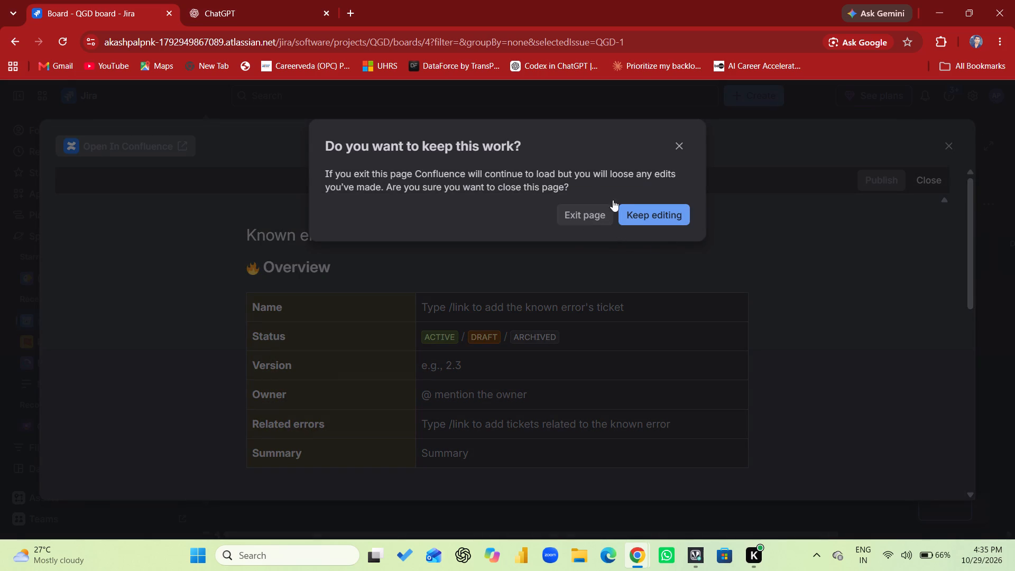
{"action": "left_click", "coordinate": [685, 145]}
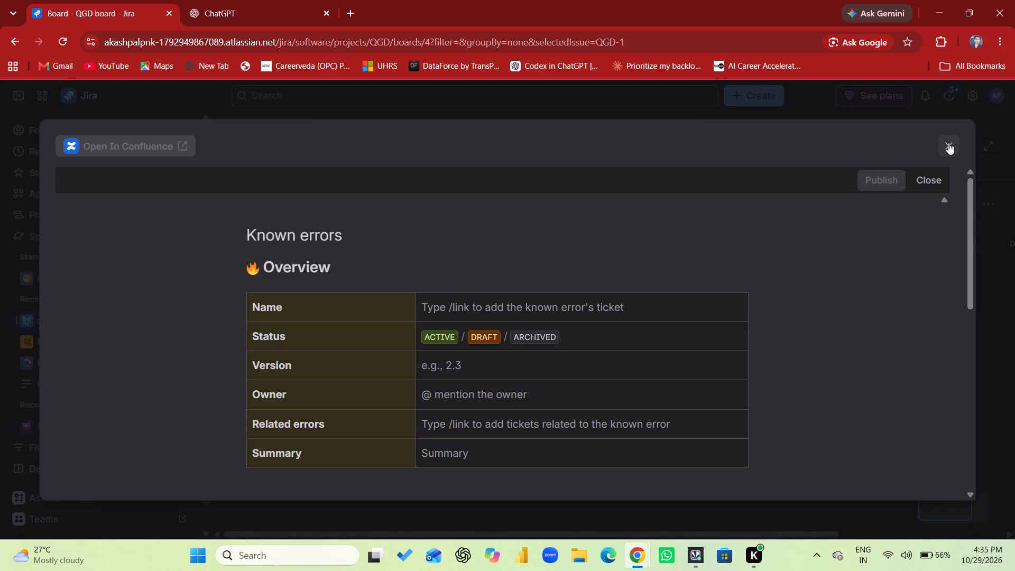
{"action": "left_click", "coordinate": [950, 150]}
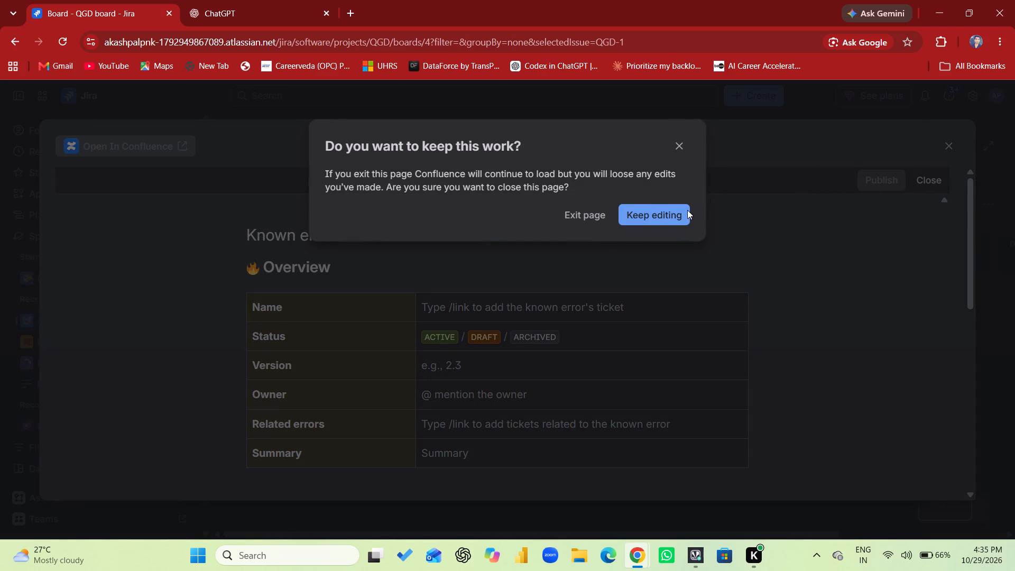
{"action": "left_click", "coordinate": [594, 209]}
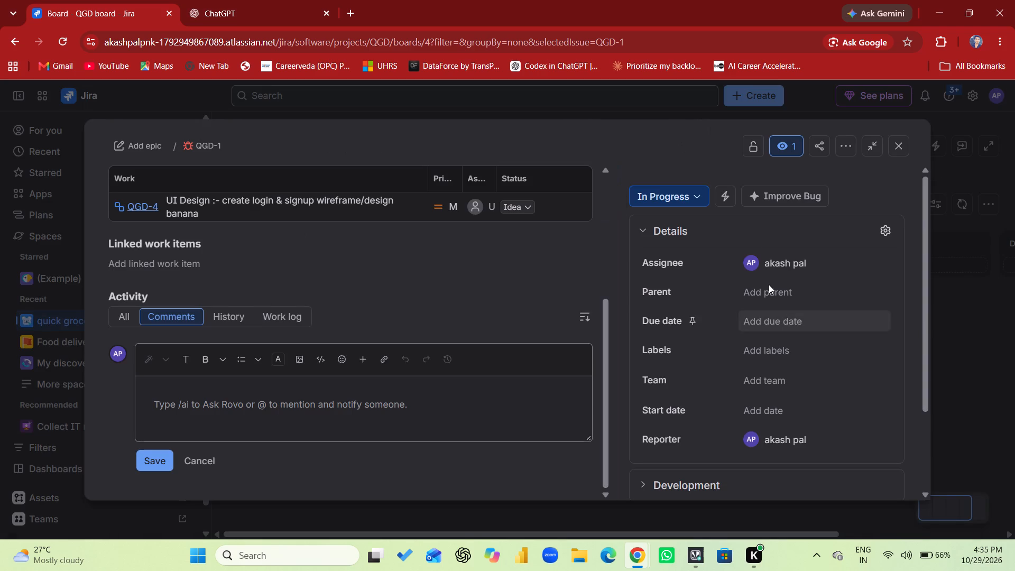
Set the QGD-1 work item's status to Testing and close it to return to the board.
{"action": "left_click", "coordinate": [684, 194]}
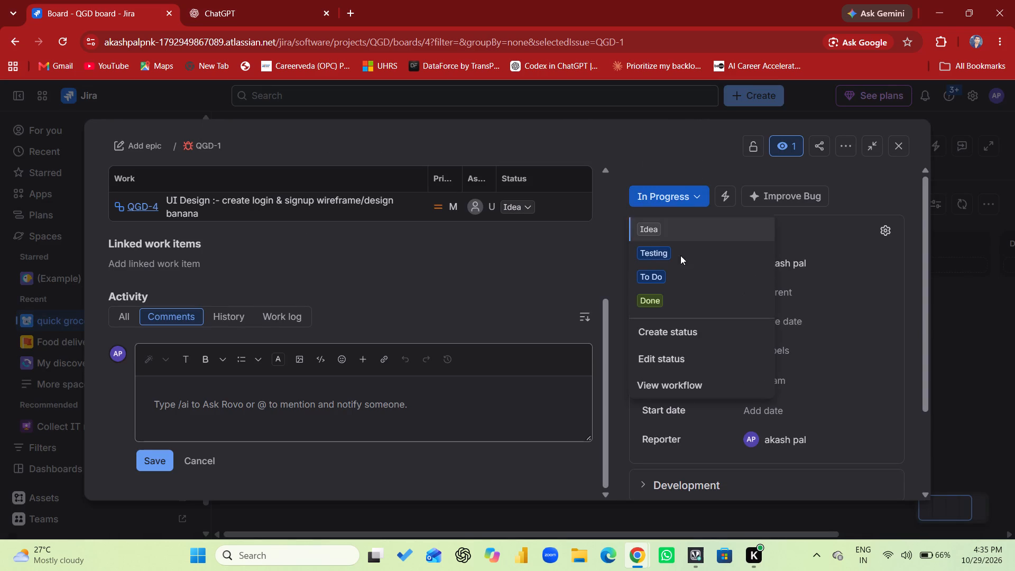
{"action": "left_click", "coordinate": [676, 252]}
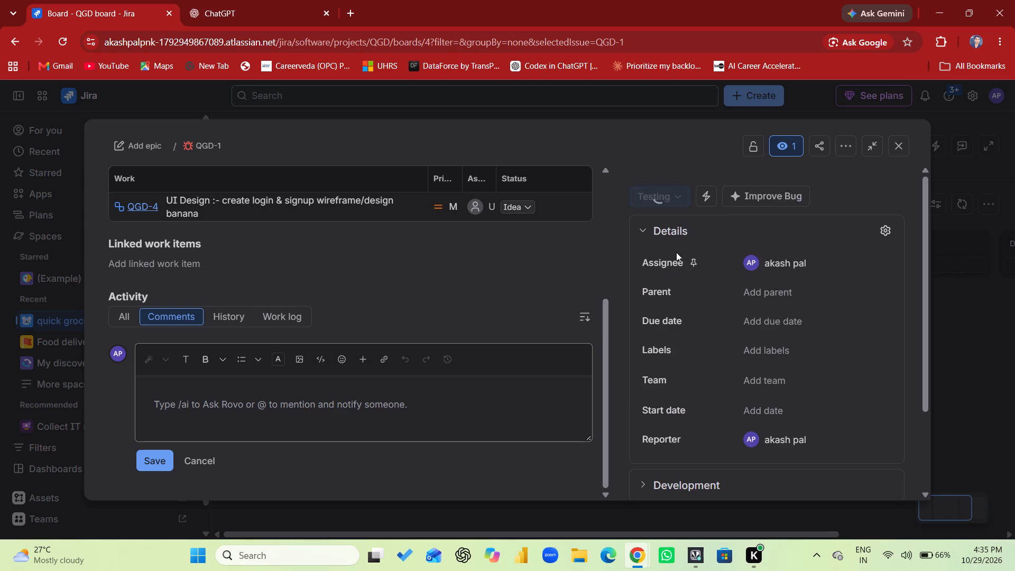
{"action": "left_click", "coordinate": [899, 146]}
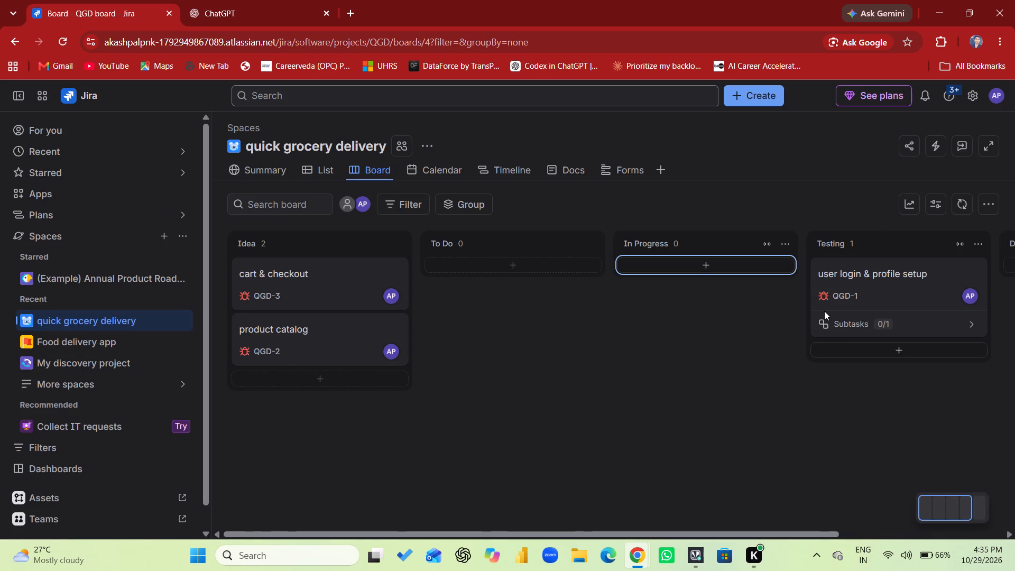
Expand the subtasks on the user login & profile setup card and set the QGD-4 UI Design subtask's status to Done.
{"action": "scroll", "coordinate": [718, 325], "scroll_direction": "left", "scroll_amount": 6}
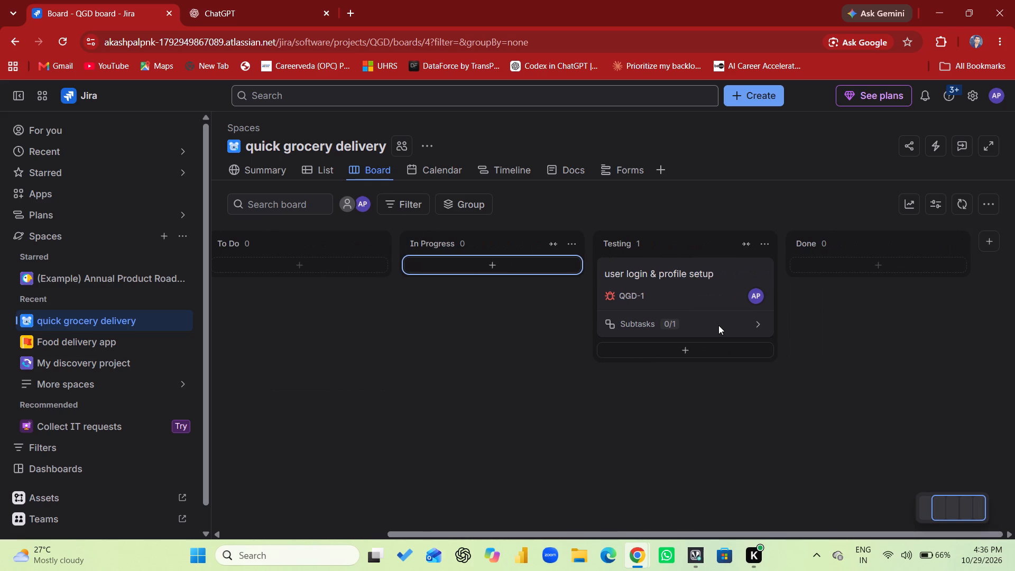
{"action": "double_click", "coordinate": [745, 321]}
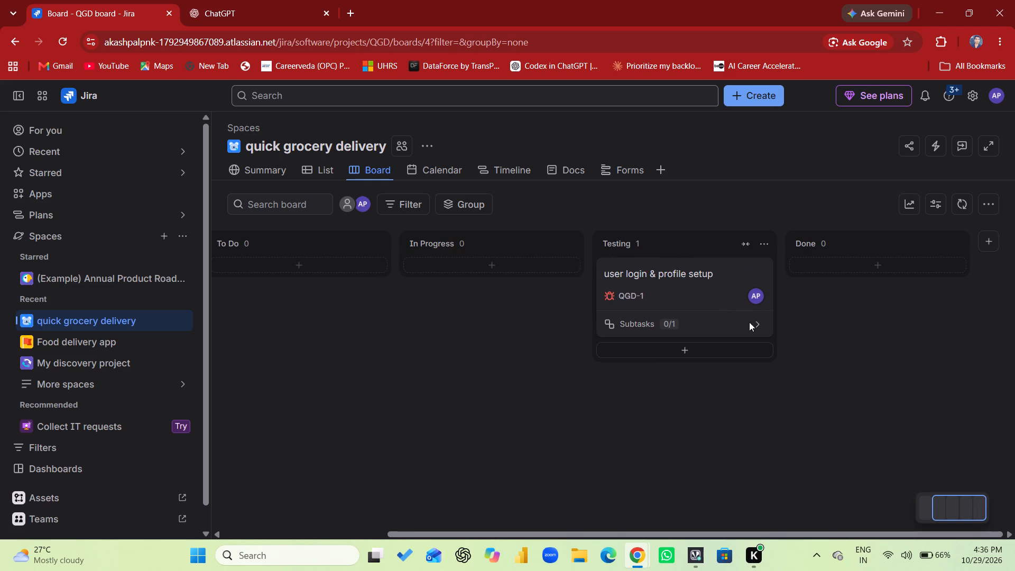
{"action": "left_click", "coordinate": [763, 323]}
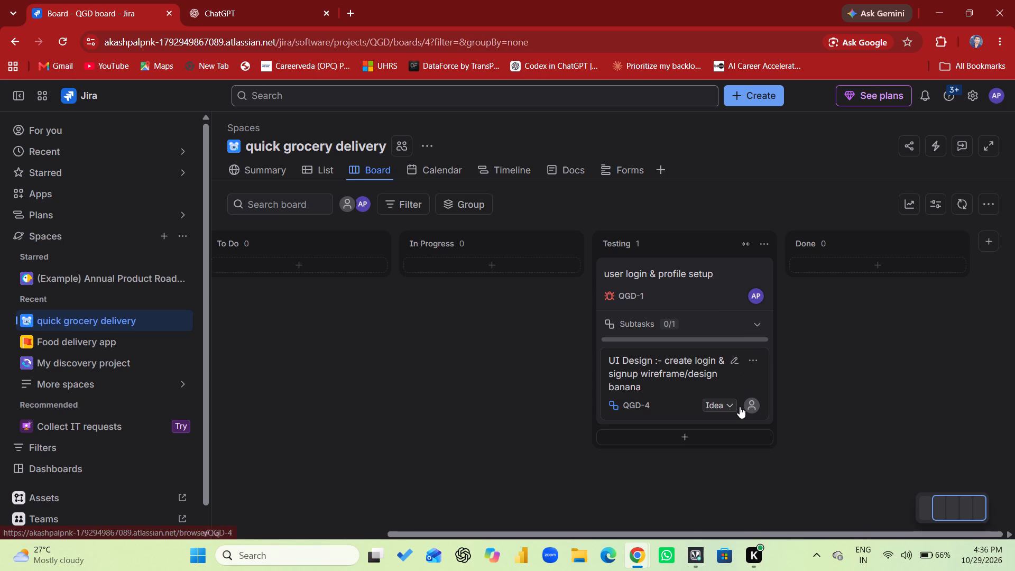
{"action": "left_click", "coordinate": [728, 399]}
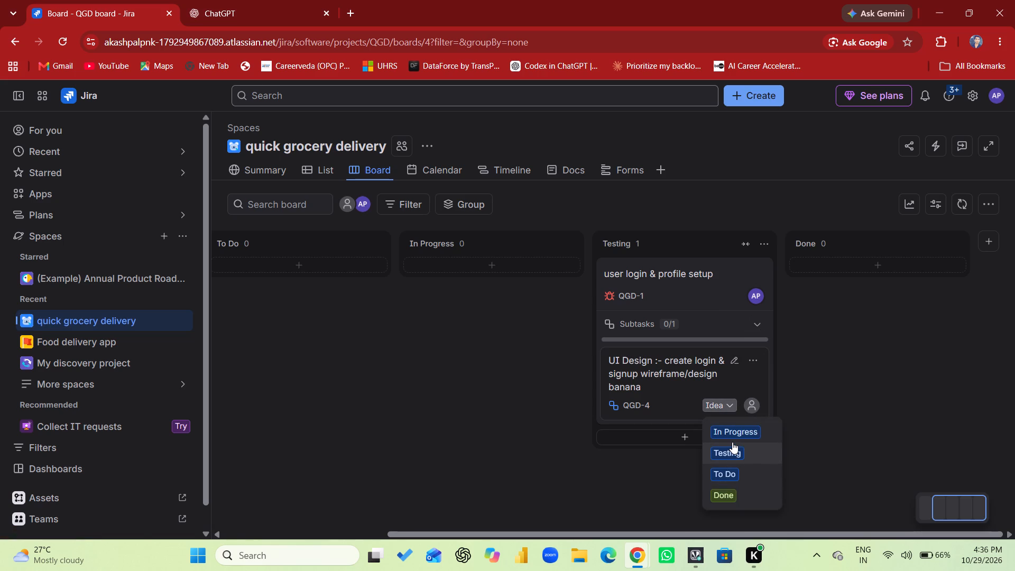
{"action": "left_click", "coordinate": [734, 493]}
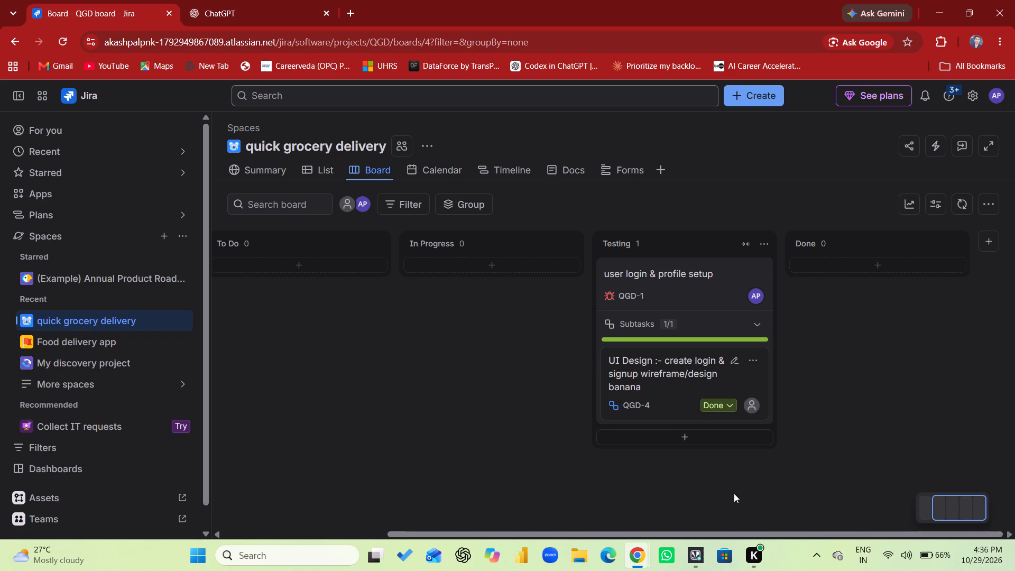
Set the QGD-4 UI Design subtask's status to Testing, then collapse and re-expand the card's subtasks.
{"action": "left_click", "coordinate": [732, 406]}
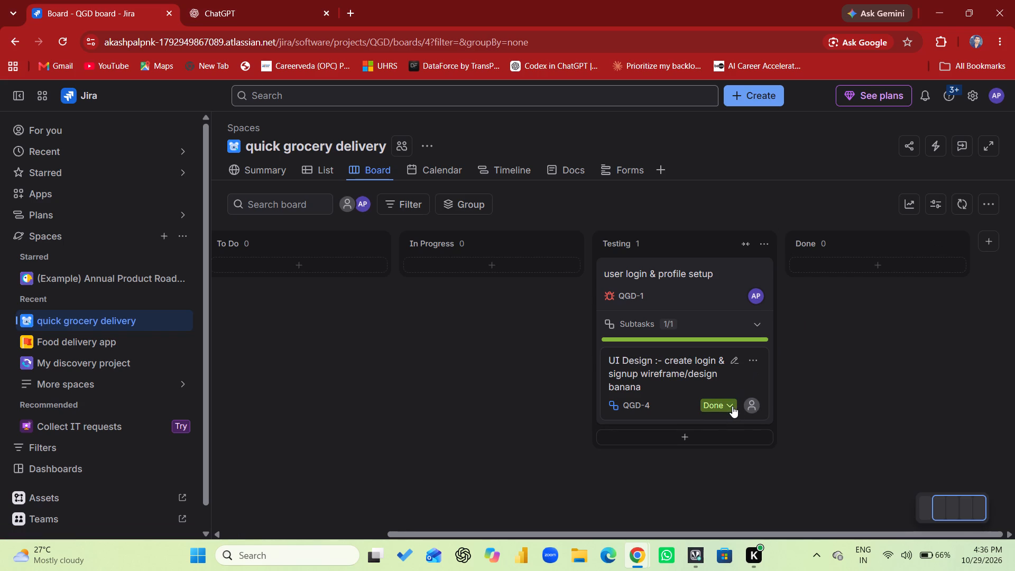
{"action": "left_click", "coordinate": [728, 474]}
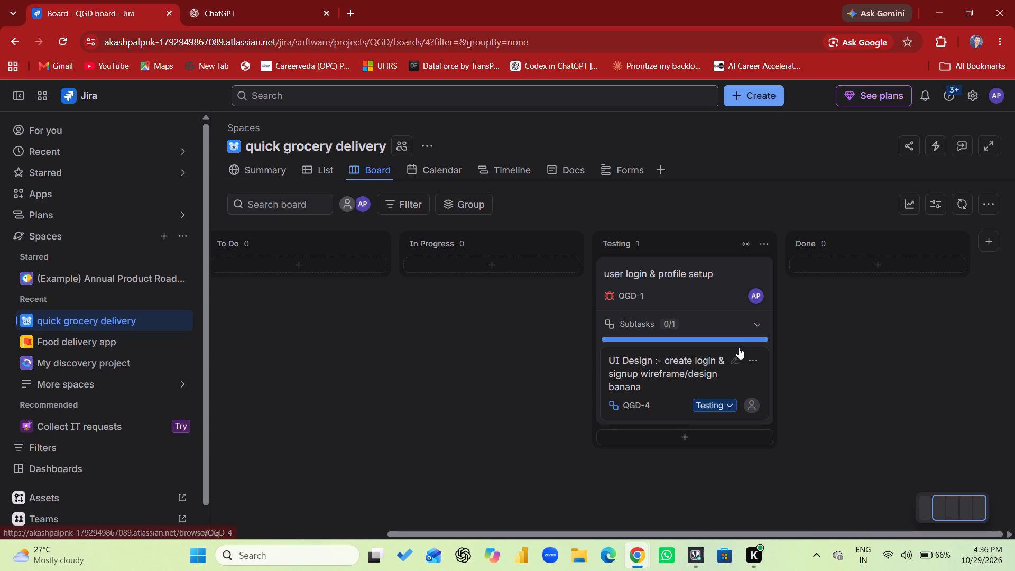
{"action": "left_click", "coordinate": [760, 326]}
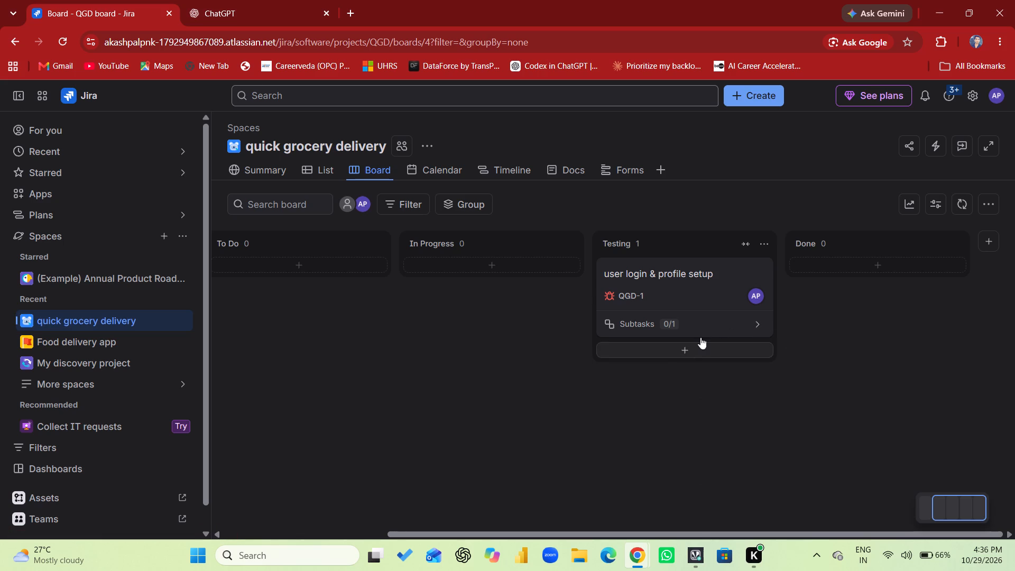
{"action": "left_click", "coordinate": [758, 325]}
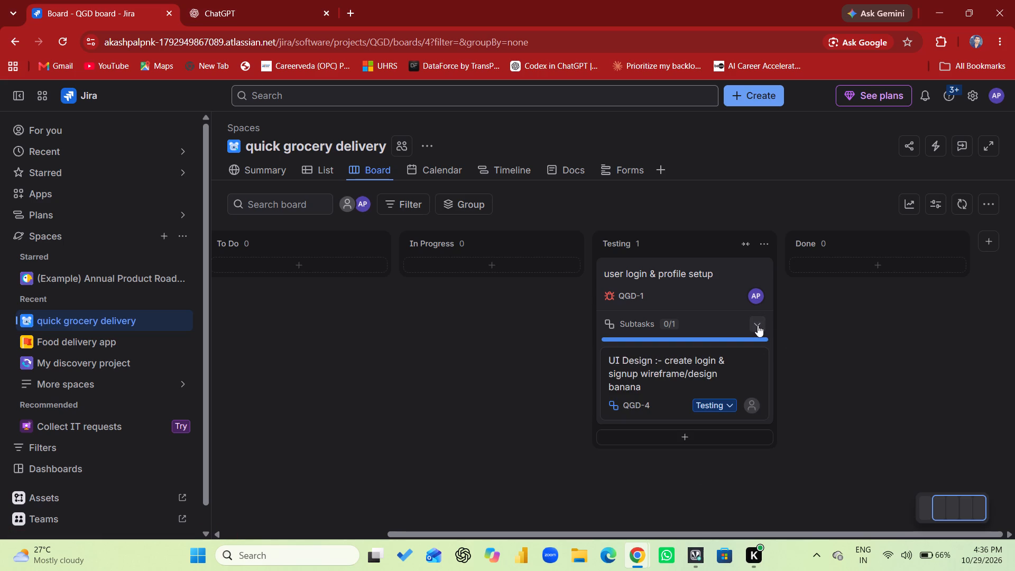
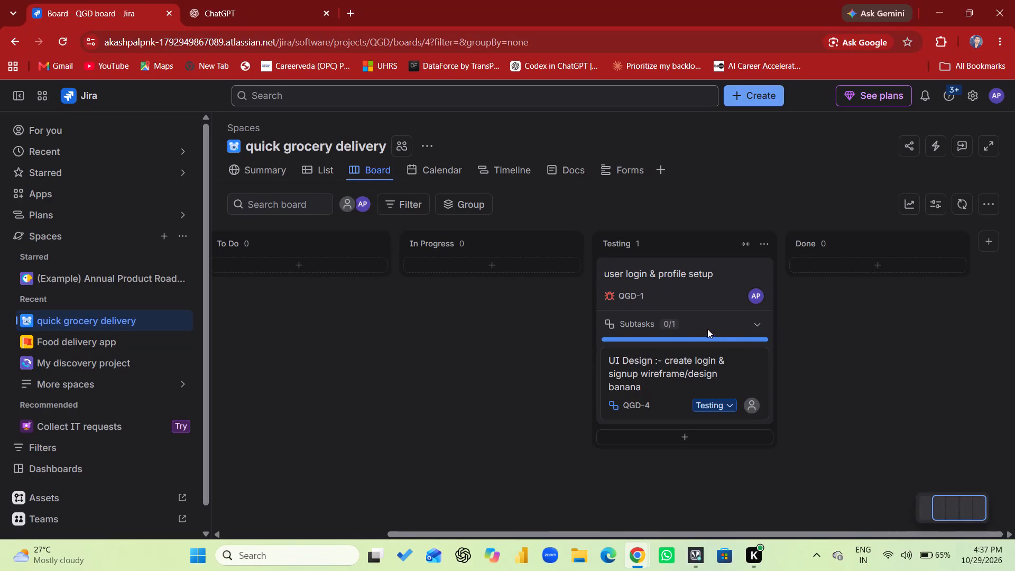
Open the user login & profile setup work item (QGD-1) from the Testing column and set its status to Done.
{"action": "double_click", "coordinate": [719, 318]}
{"action": "double_click", "coordinate": [678, 287]}
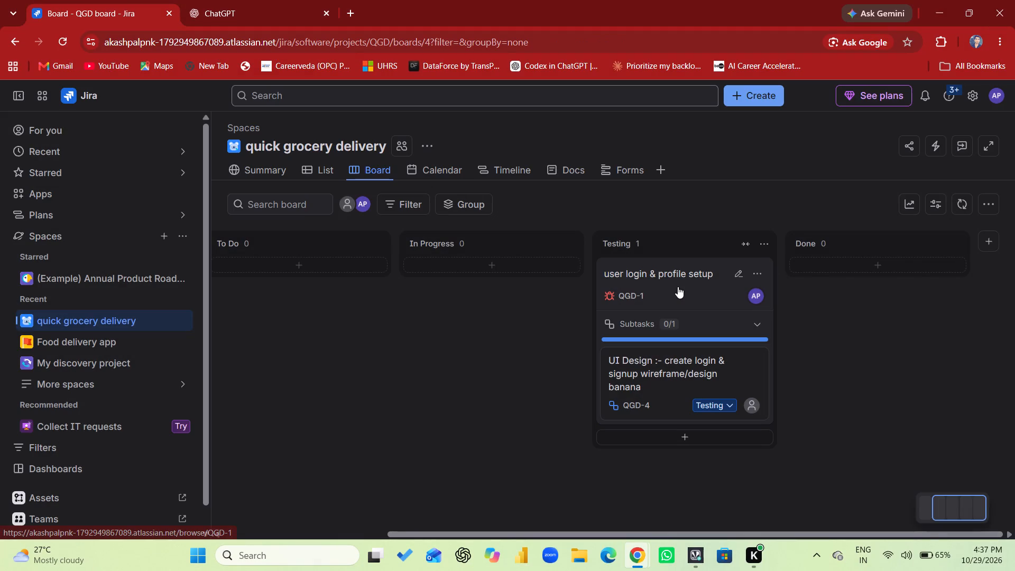
{"action": "double_click", "coordinate": [678, 287]}
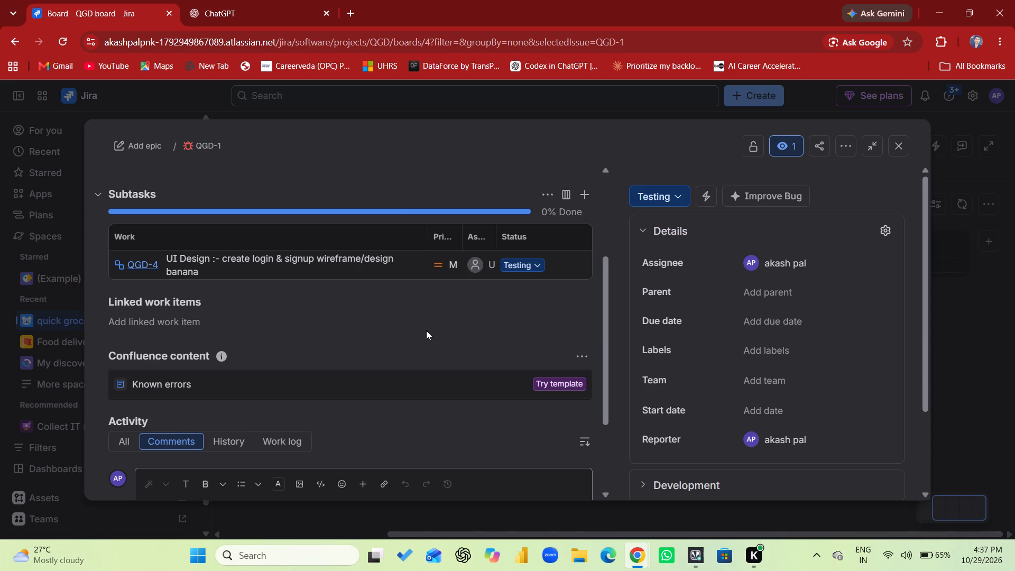
{"action": "scroll", "coordinate": [365, 345], "scroll_direction": "down", "scroll_amount": 4}
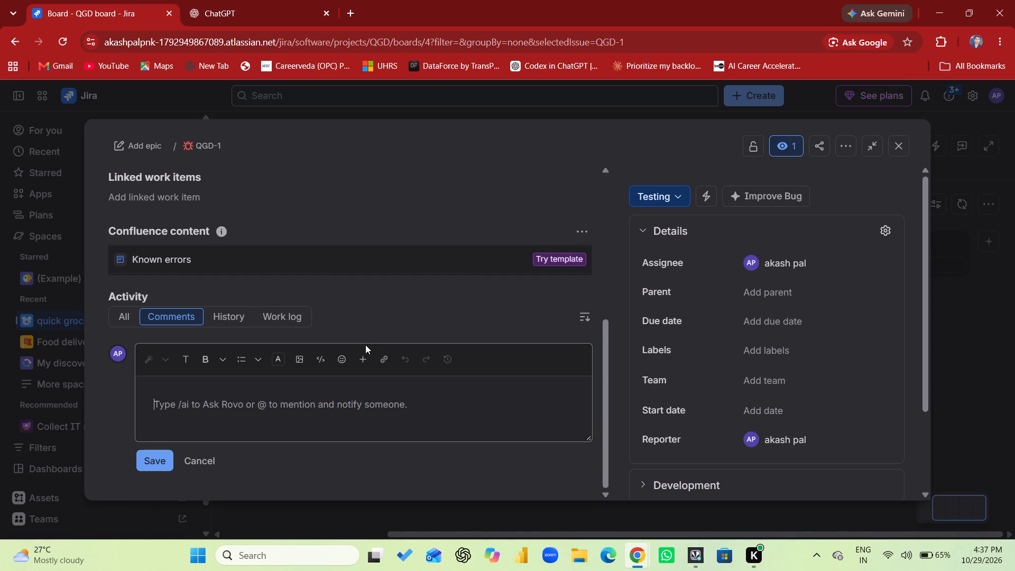
{"action": "scroll", "coordinate": [365, 345], "scroll_direction": "up", "scroll_amount": 4}
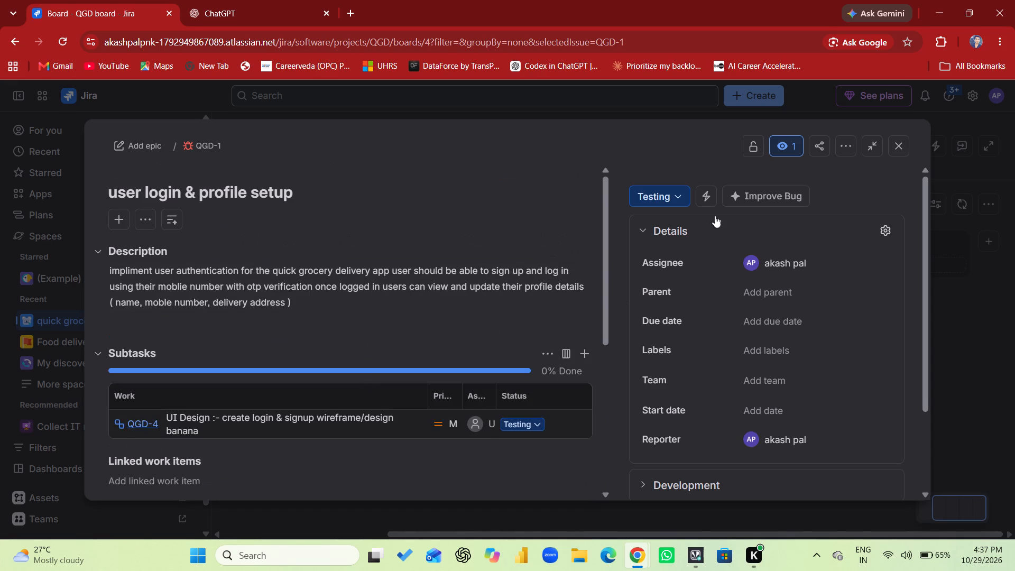
{"action": "left_click", "coordinate": [678, 200]}
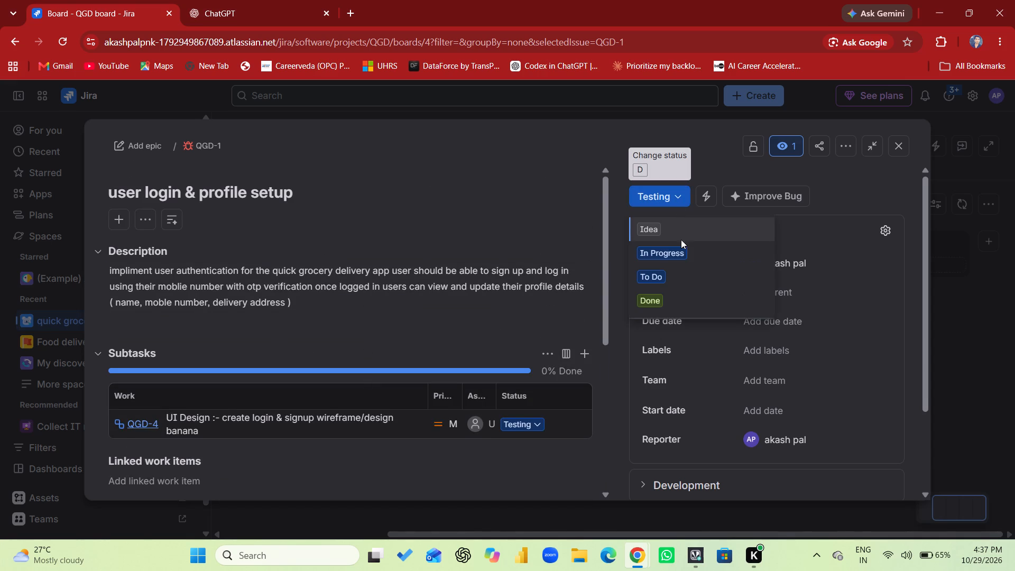
{"action": "left_click", "coordinate": [669, 302]}
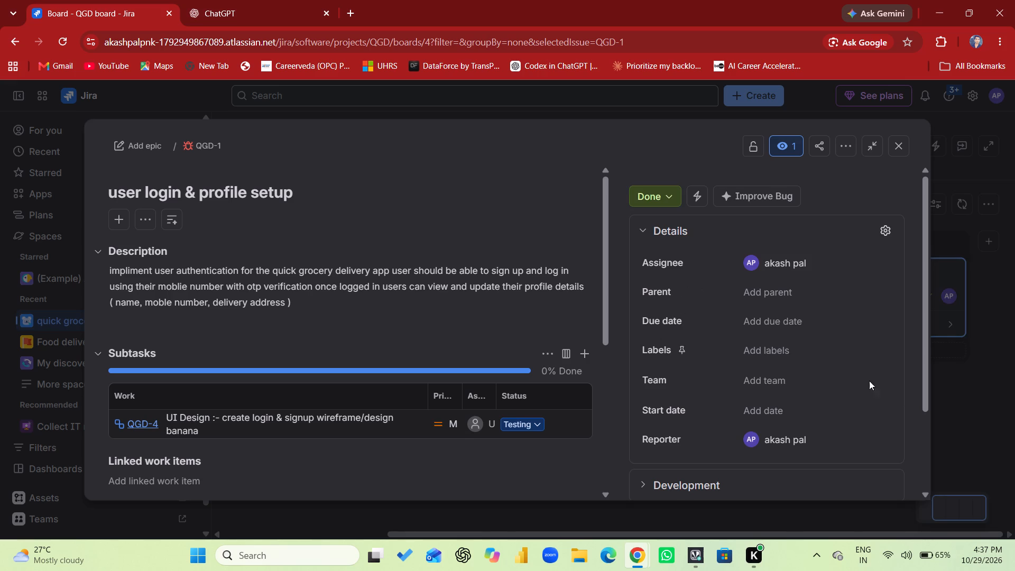
Review the QGD-1 work item's details, development options, activity section and available actions, then close it to return to the board.
{"action": "scroll", "coordinate": [790, 352], "scroll_direction": "down", "scroll_amount": 4}
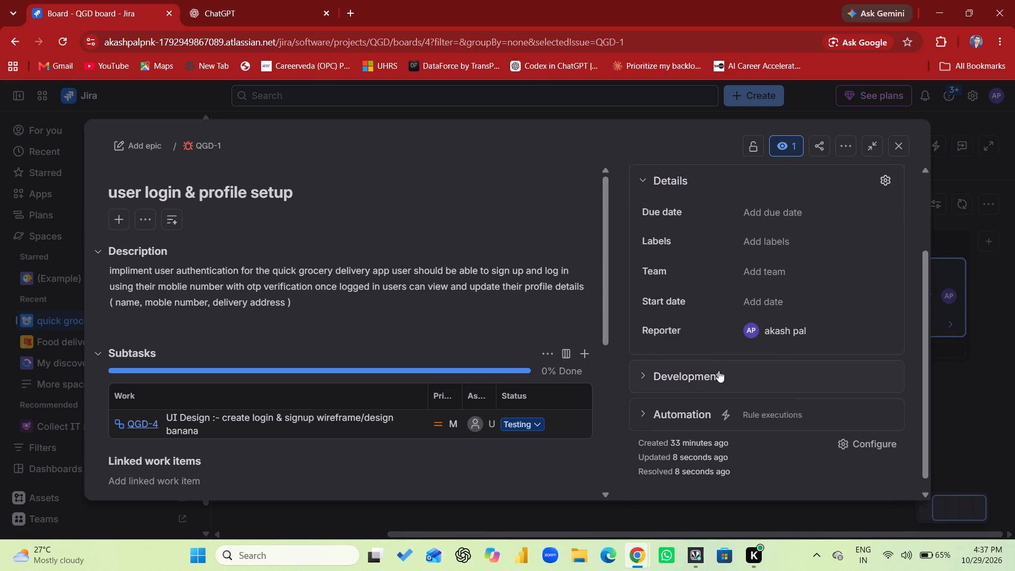
{"action": "left_click", "coordinate": [718, 370]}
{"action": "scroll", "coordinate": [718, 370], "scroll_direction": "down", "scroll_amount": 2}
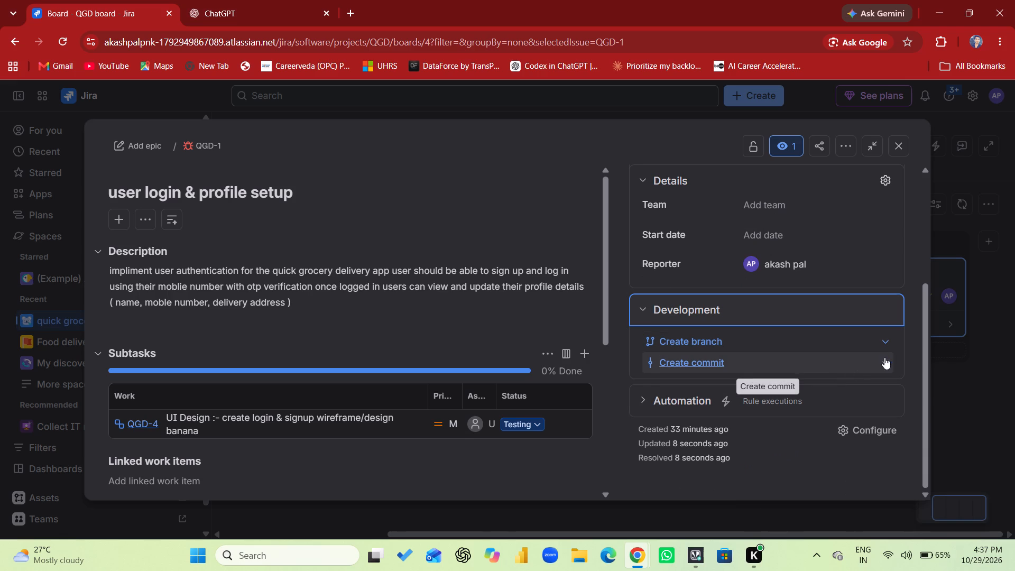
{"action": "scroll", "coordinate": [882, 314], "scroll_direction": "down", "scroll_amount": 1}
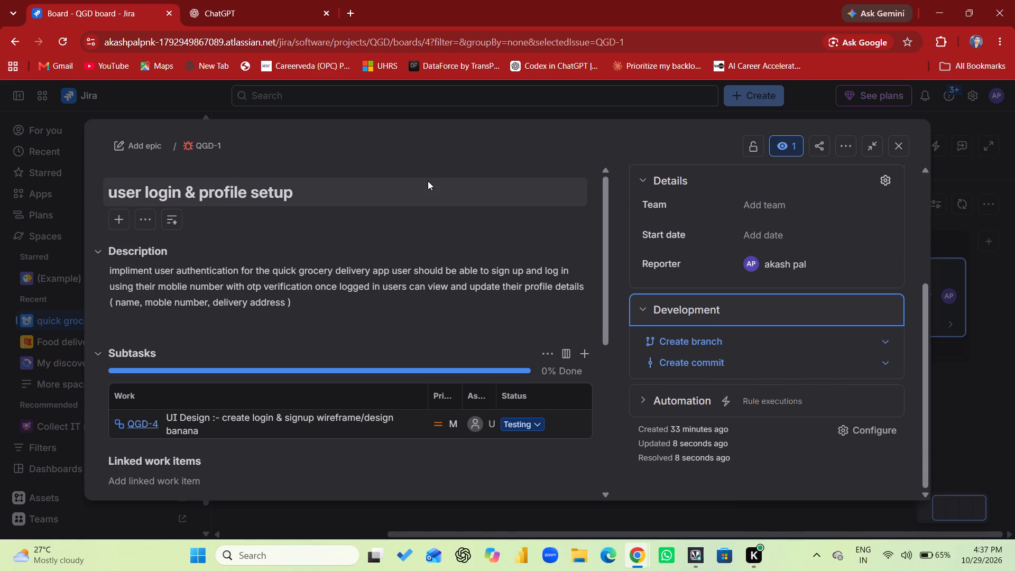
{"action": "left_click", "coordinate": [365, 142]}
{"action": "scroll", "coordinate": [500, 261], "scroll_direction": "down", "scroll_amount": 3}
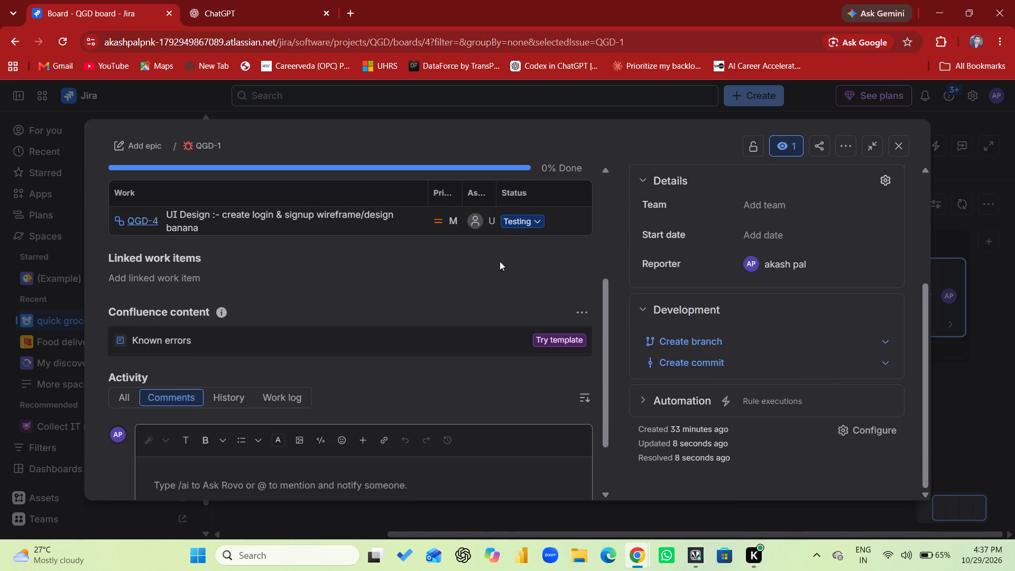
{"action": "scroll", "coordinate": [500, 261], "scroll_direction": "down", "scroll_amount": 3}
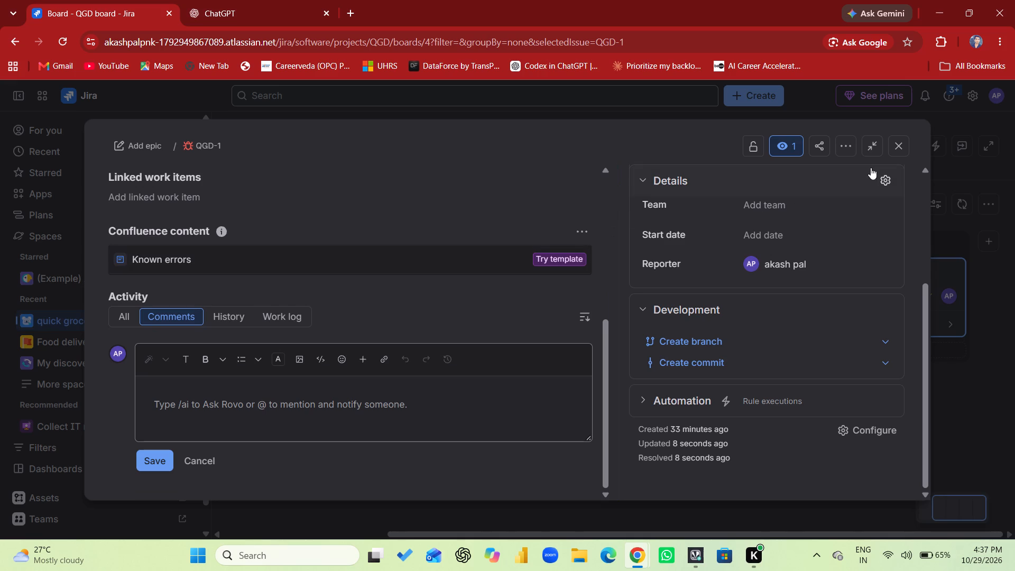
{"action": "left_click", "coordinate": [846, 144]}
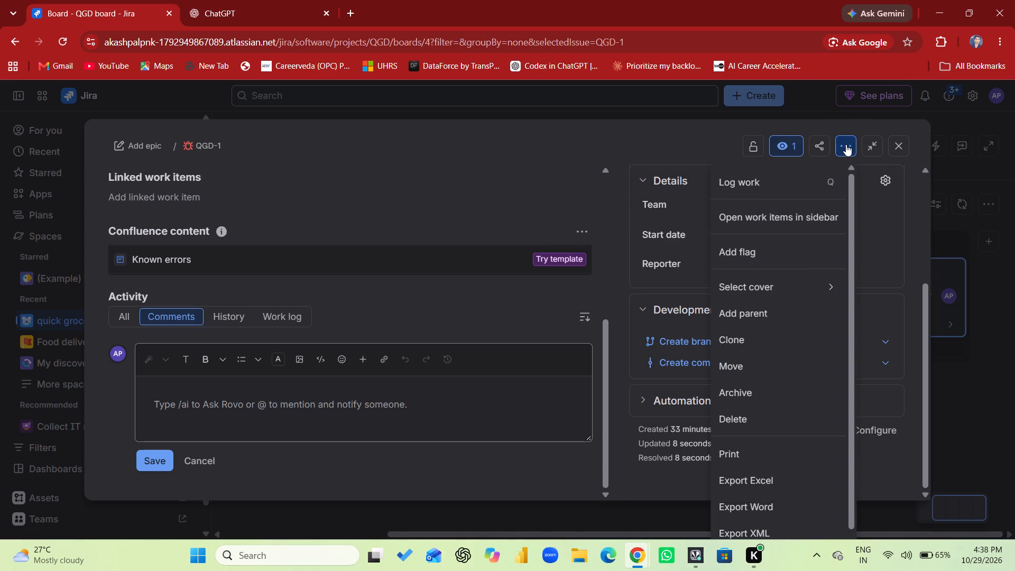
{"action": "left_click", "coordinate": [846, 144]}
{"action": "left_click", "coordinate": [903, 144]}
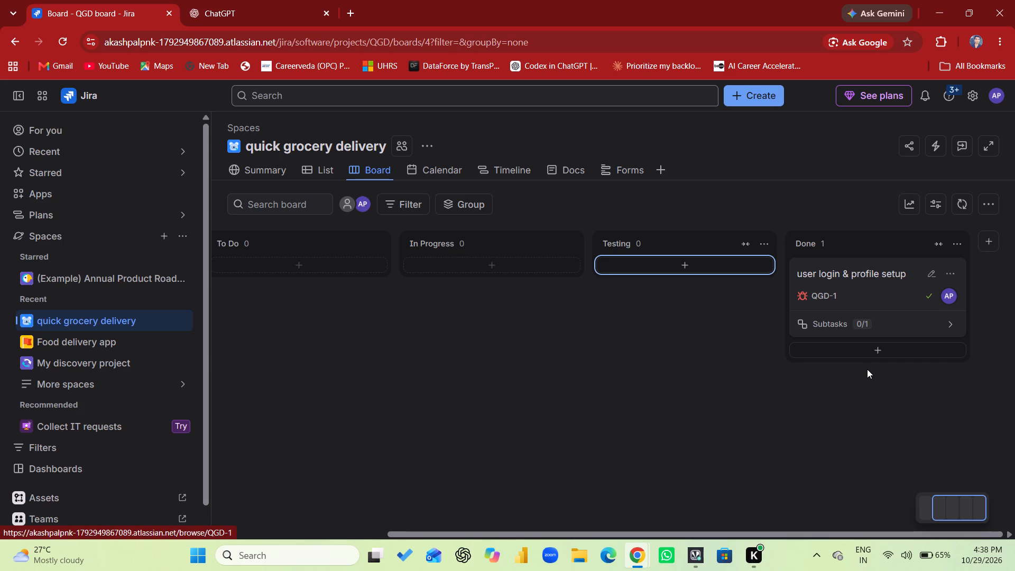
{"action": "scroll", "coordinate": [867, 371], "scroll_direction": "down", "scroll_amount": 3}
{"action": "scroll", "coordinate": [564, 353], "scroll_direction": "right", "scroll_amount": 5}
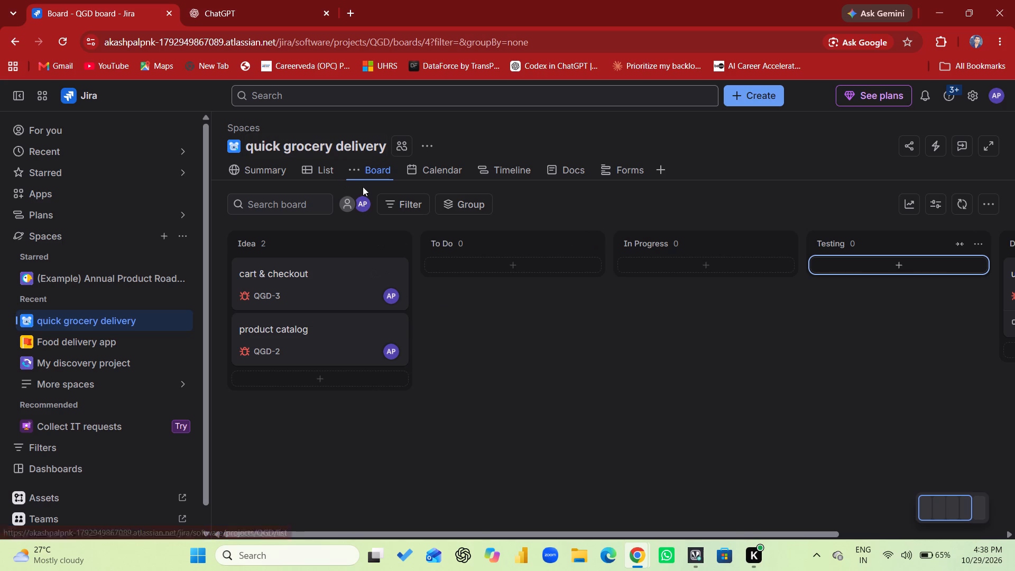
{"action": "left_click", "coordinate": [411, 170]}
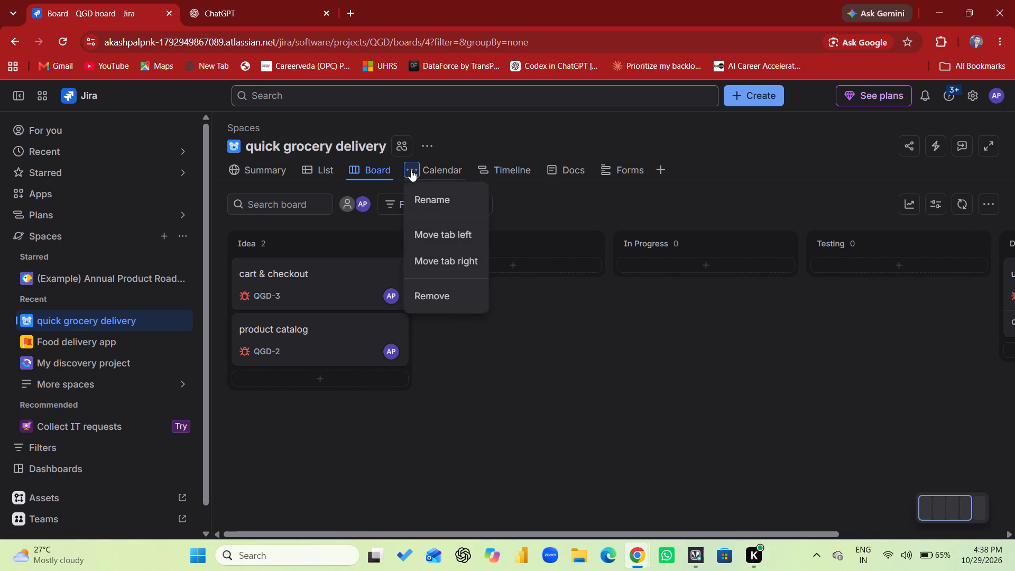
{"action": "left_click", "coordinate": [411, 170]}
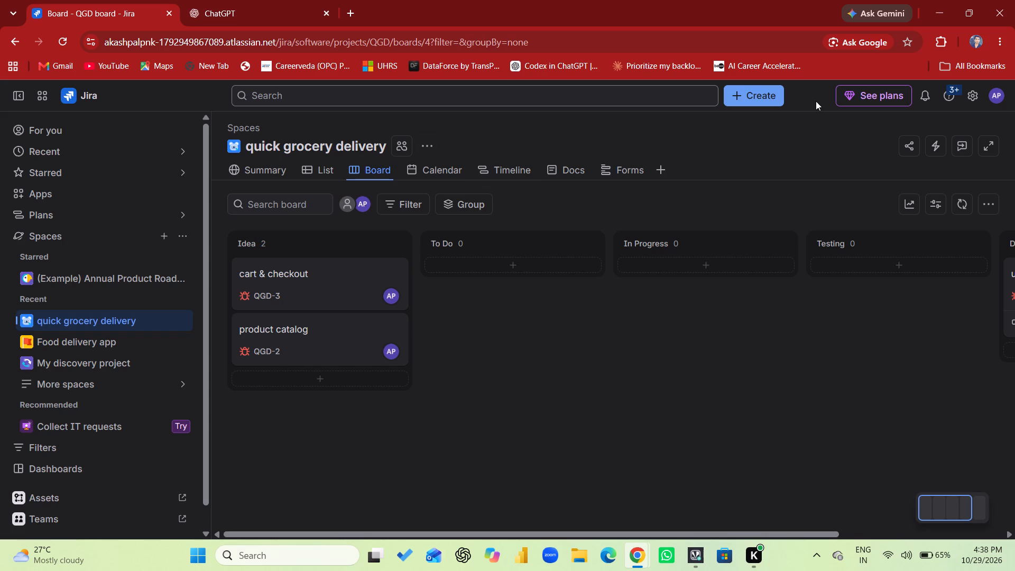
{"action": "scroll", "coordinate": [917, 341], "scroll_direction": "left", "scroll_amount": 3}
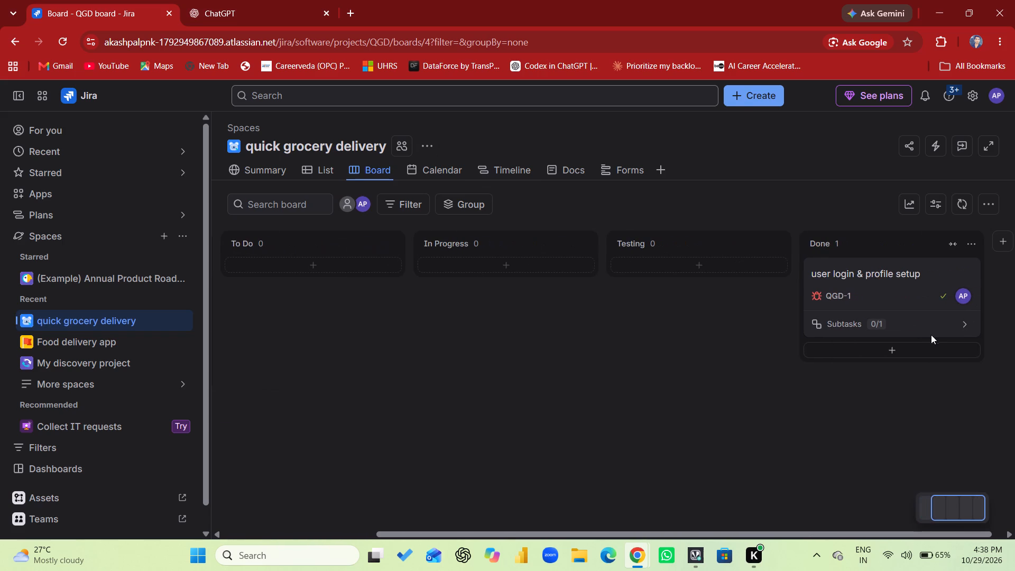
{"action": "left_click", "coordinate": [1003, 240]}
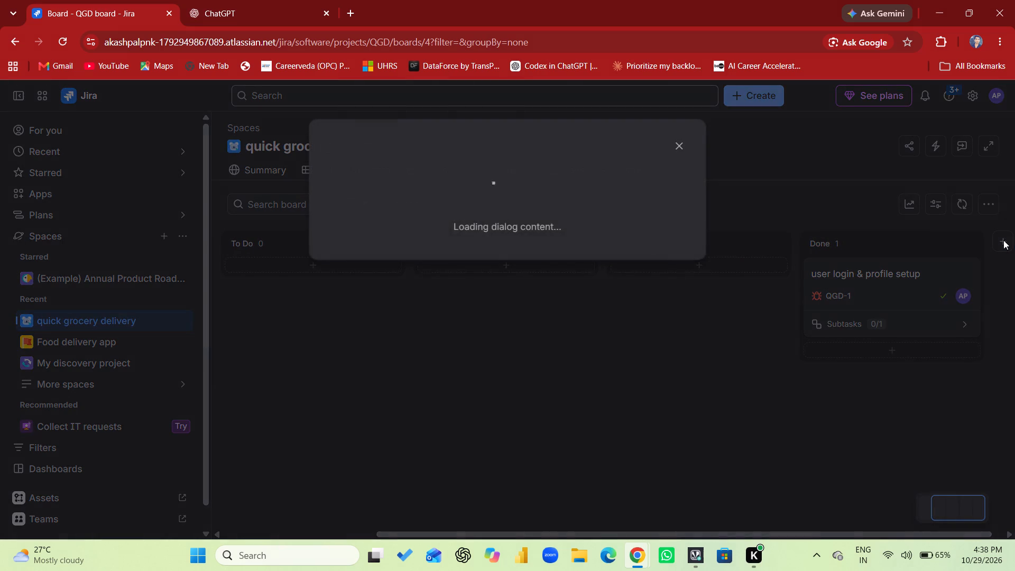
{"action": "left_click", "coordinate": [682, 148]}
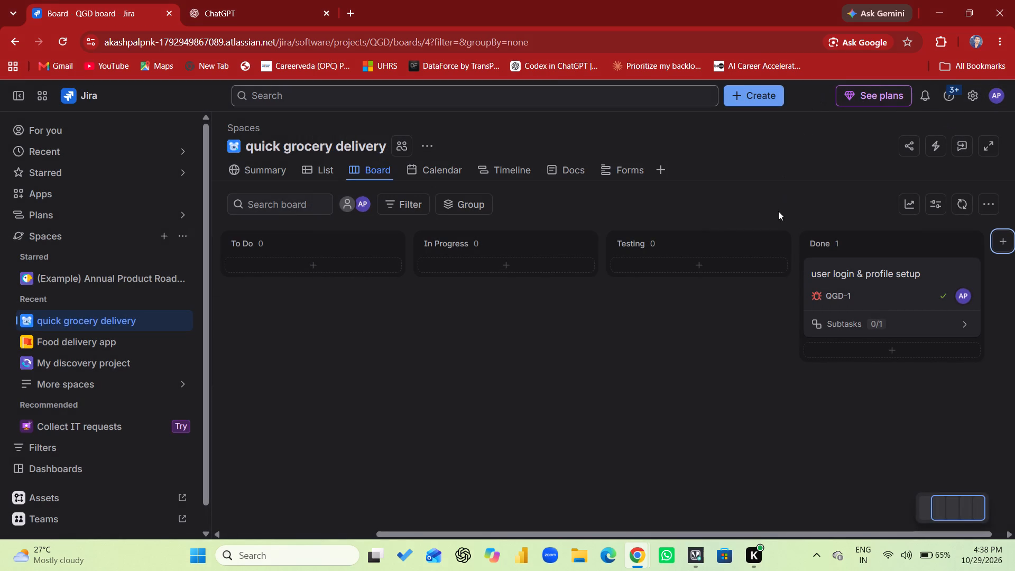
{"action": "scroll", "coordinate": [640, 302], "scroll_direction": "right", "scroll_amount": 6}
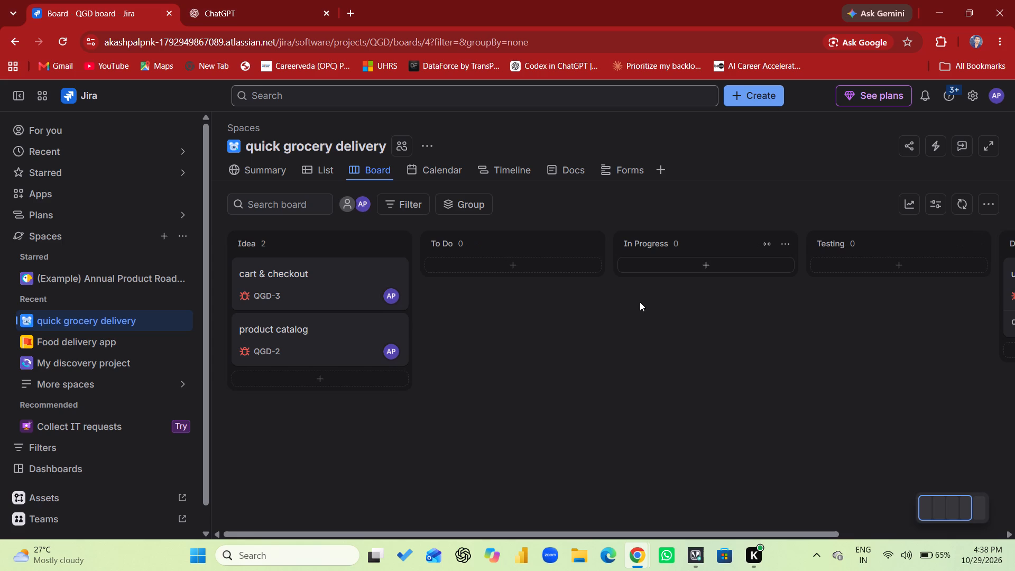